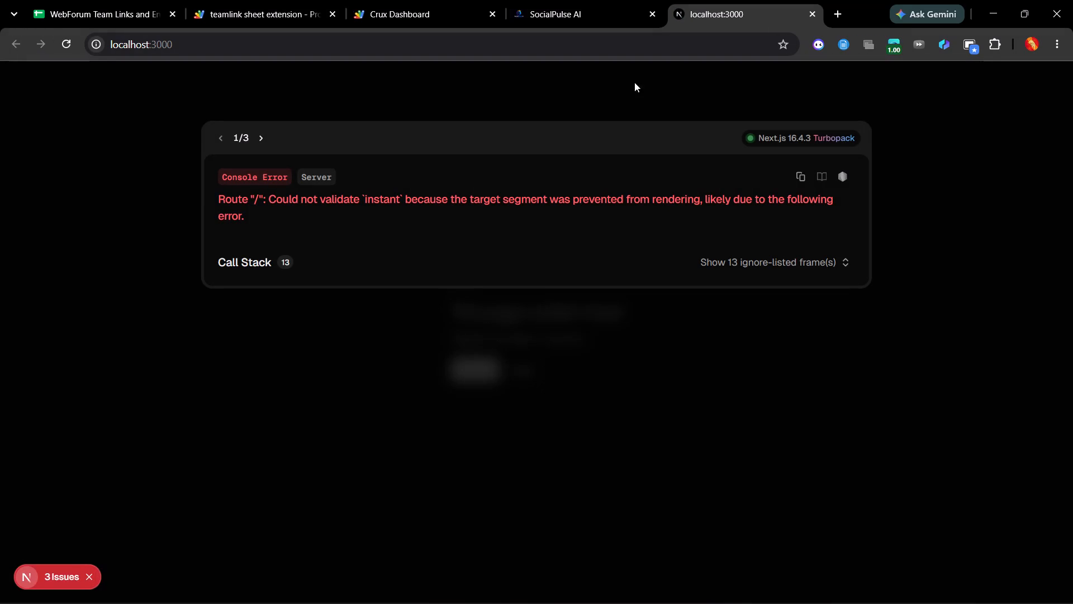
View the scan history logs in the SocialPulse AI portal and go to its Home Overview.
{"action": "left_click", "coordinate": [603, 0]}
{"action": "scroll", "coordinate": [645, 187], "scroll_direction": "right", "scroll_amount": 1}
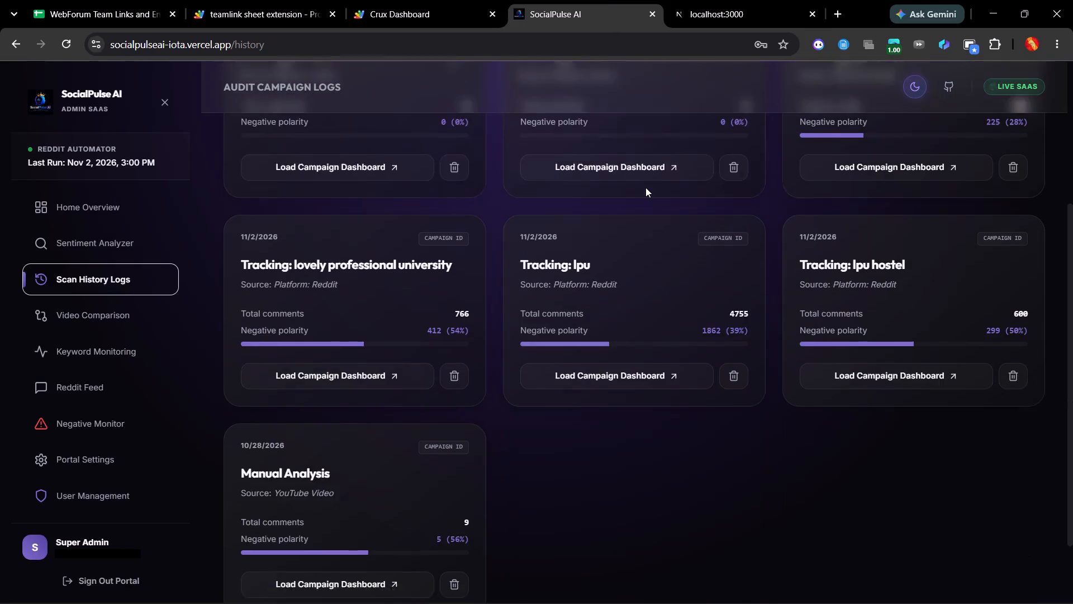
{"action": "scroll", "coordinate": [645, 187], "scroll_direction": "right", "scroll_amount": 1}
{"action": "left_click", "coordinate": [153, 190]}
{"action": "left_click", "coordinate": [119, 204]}
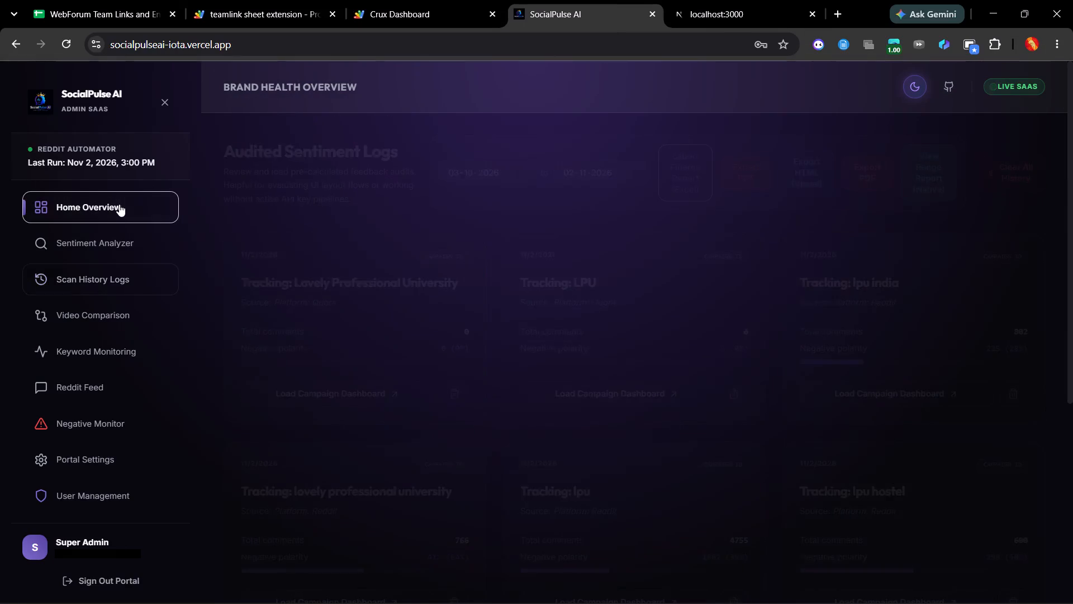
Check the mastertrack execution log in the teamlink sheet extension Apps Script project.
{"action": "left_click", "coordinate": [297, 7]}
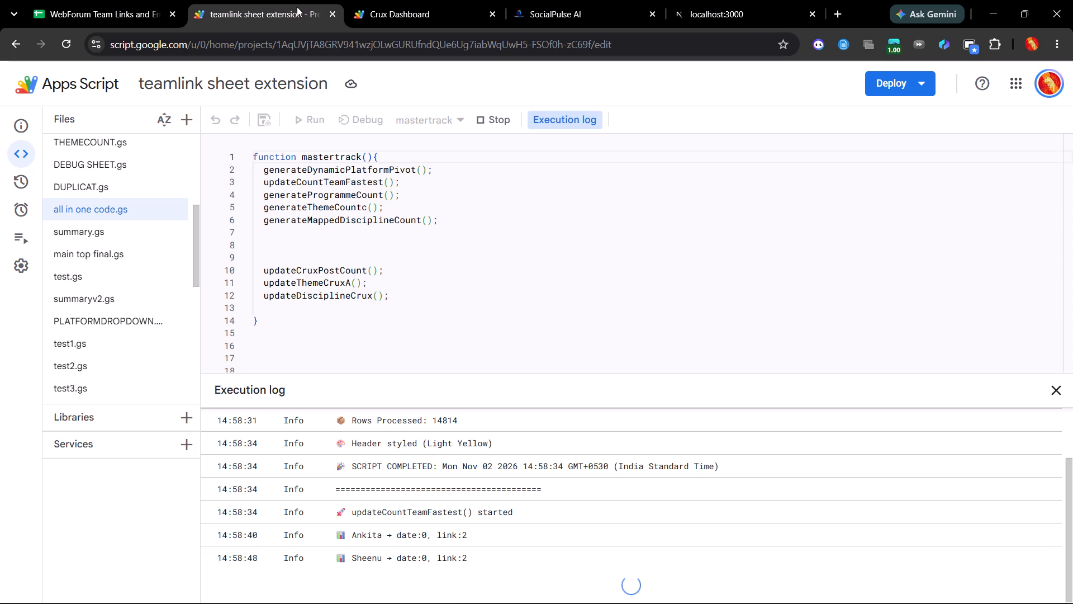
{"action": "scroll", "coordinate": [564, 480], "scroll_direction": "down", "scroll_amount": 13}
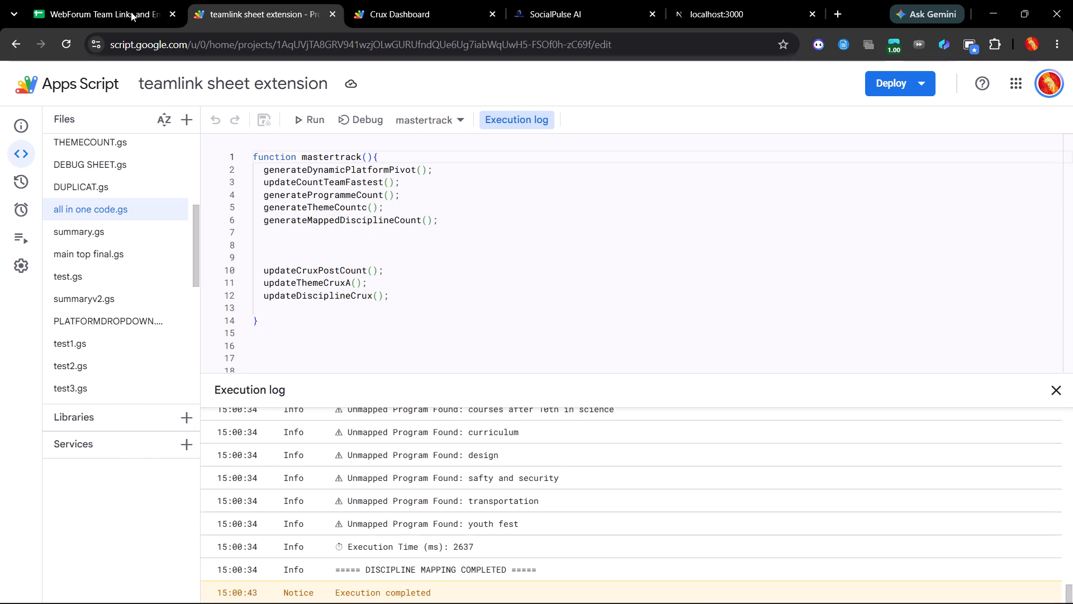
Examine the October and November 2026 counts and achievement percentages in the Crux Report sheet of the WebForum engagement report.
{"action": "left_click", "coordinate": [95, 0]}
{"action": "scroll", "coordinate": [689, 332], "scroll_direction": "down", "scroll_amount": 1}
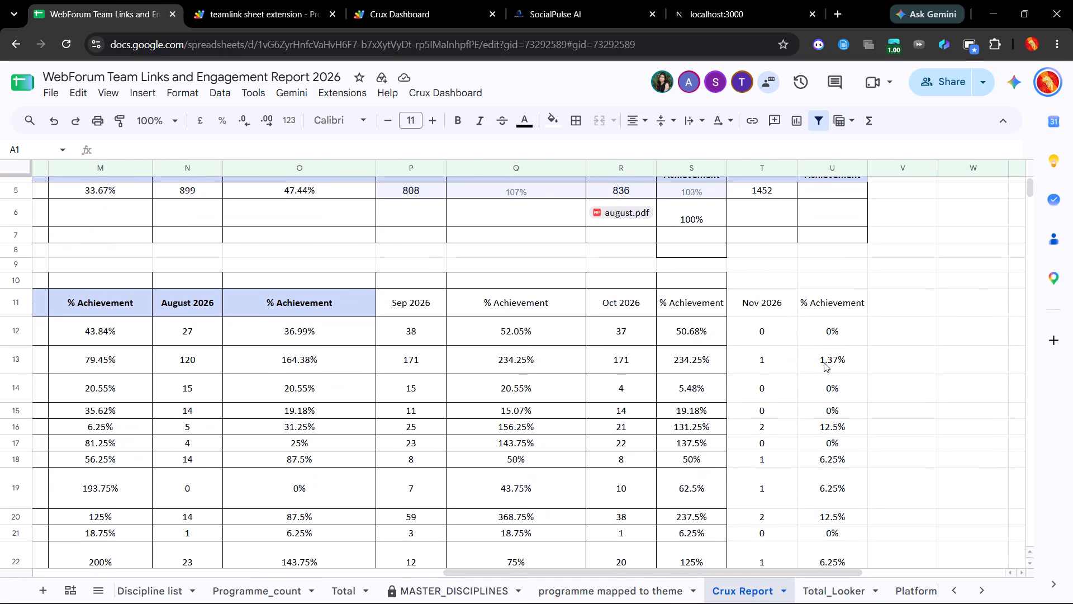
{"action": "left_click", "coordinate": [827, 362]}
{"action": "scroll", "coordinate": [827, 362], "scroll_direction": "down", "scroll_amount": 2}
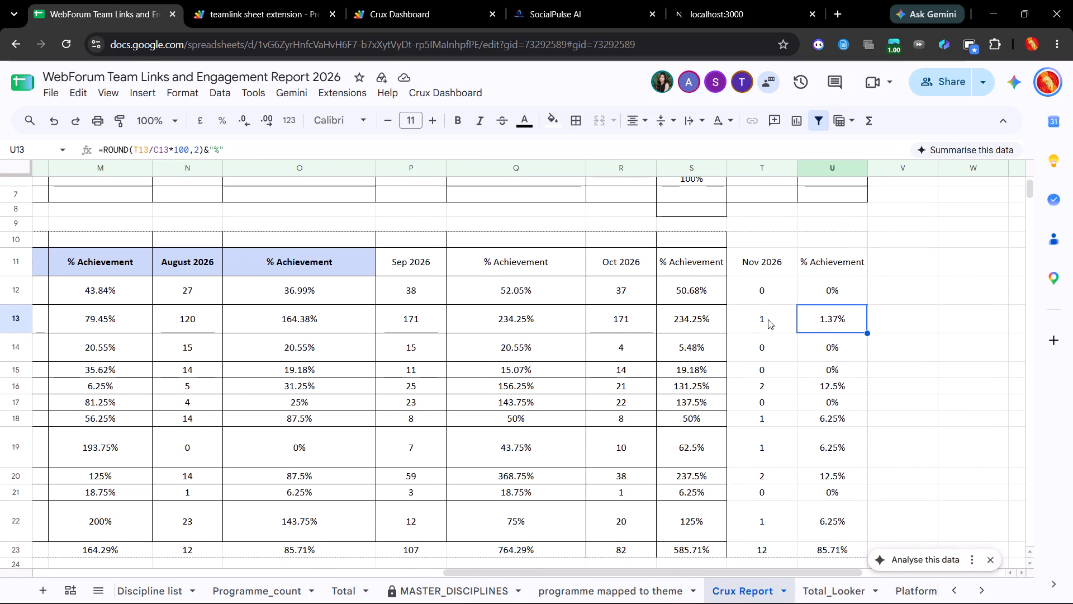
{"action": "left_click_drag", "start_coordinate": [735, 262], "coordinate": [841, 555]}
{"action": "left_click", "coordinate": [598, 288]}
{"action": "left_click_drag", "start_coordinate": [604, 253], "coordinate": [691, 426]}
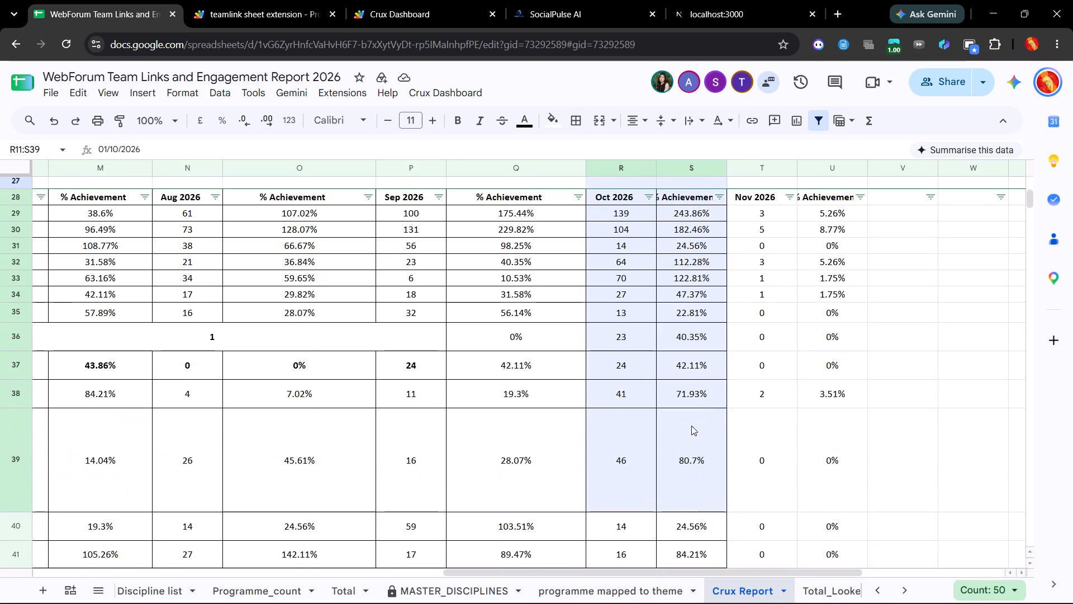
{"action": "left_click_drag", "start_coordinate": [691, 426], "coordinate": [686, 449]}
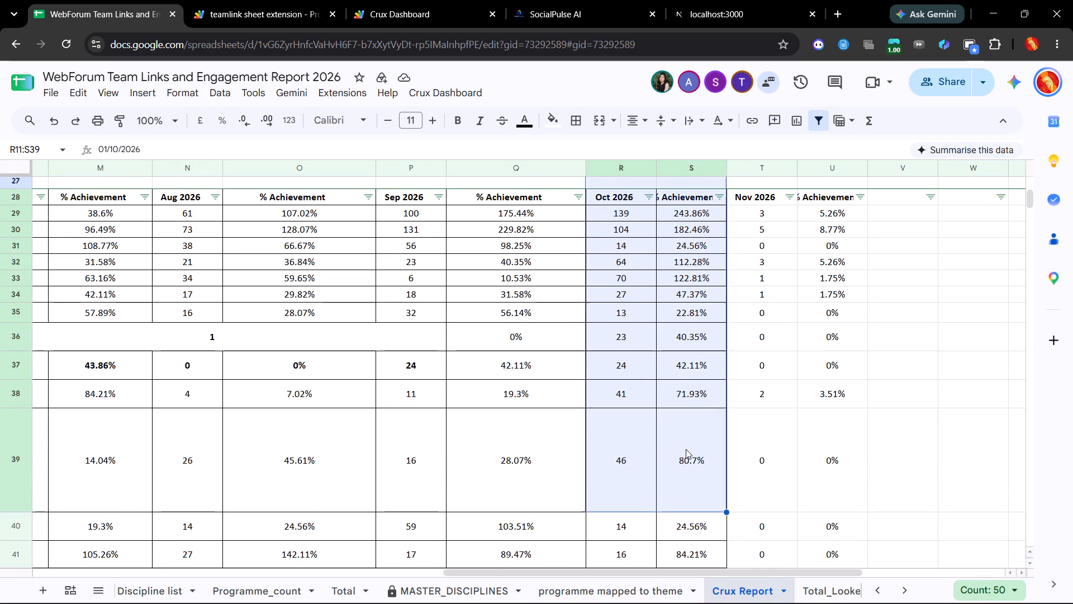
{"action": "left_click", "coordinate": [686, 449]}
{"action": "scroll", "coordinate": [686, 449], "scroll_direction": "up", "scroll_amount": 3}
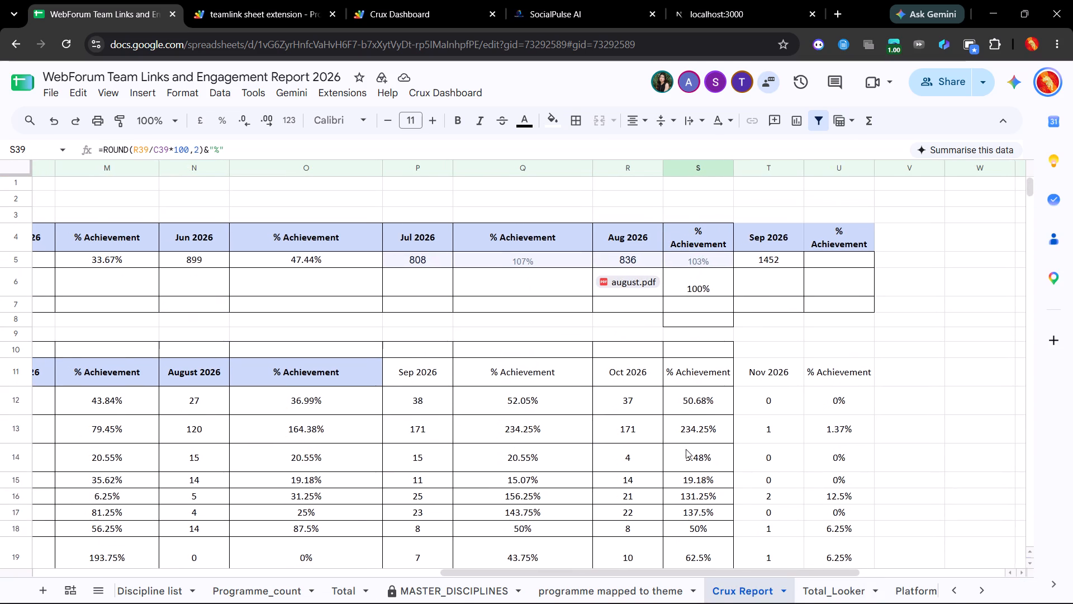
{"action": "scroll", "coordinate": [686, 449], "scroll_direction": "up", "scroll_amount": 2}
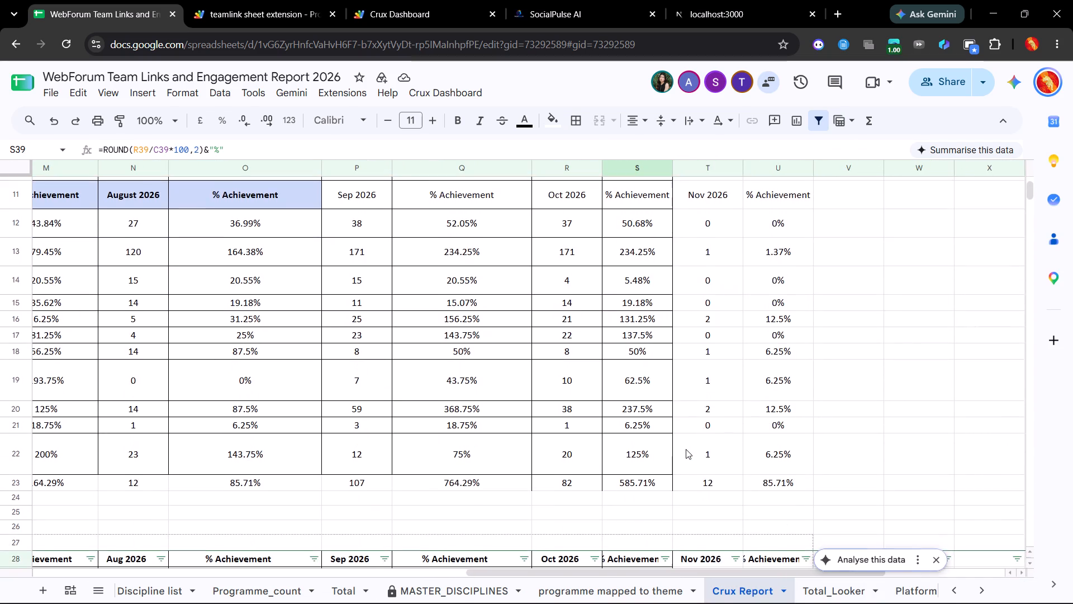
{"action": "scroll", "coordinate": [686, 449], "scroll_direction": "up", "scroll_amount": 1}
{"action": "left_click", "coordinate": [564, 327]}
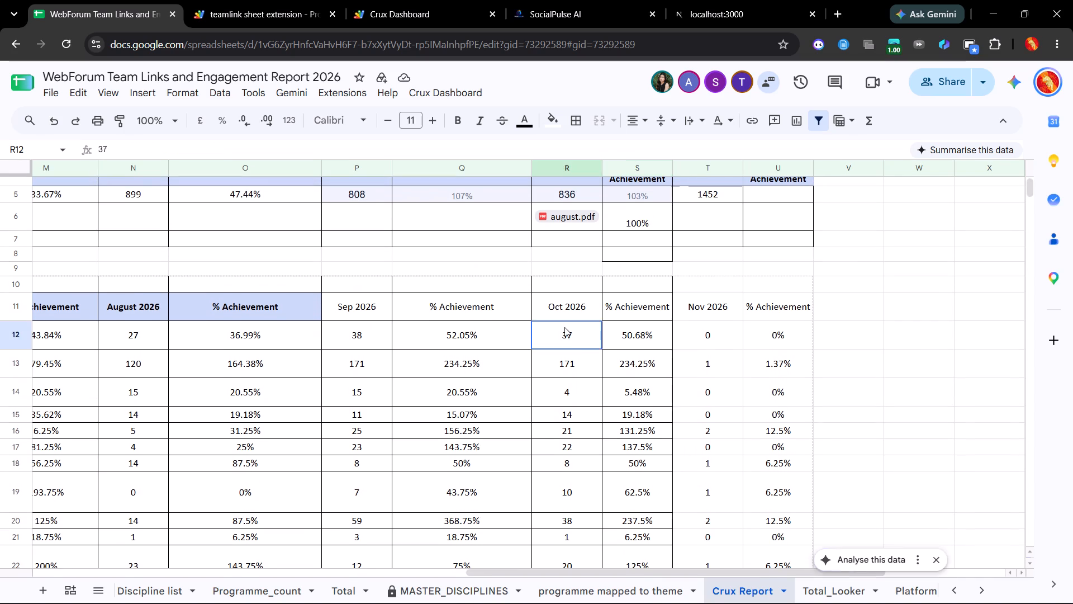
Fill the theme table's header cells O11:U11 with the light blue used by the earlier month headers.
{"action": "scroll", "coordinate": [611, 398], "scroll_direction": "right", "scroll_amount": 4}
{"action": "scroll", "coordinate": [611, 398], "scroll_direction": "left", "scroll_amount": 6}
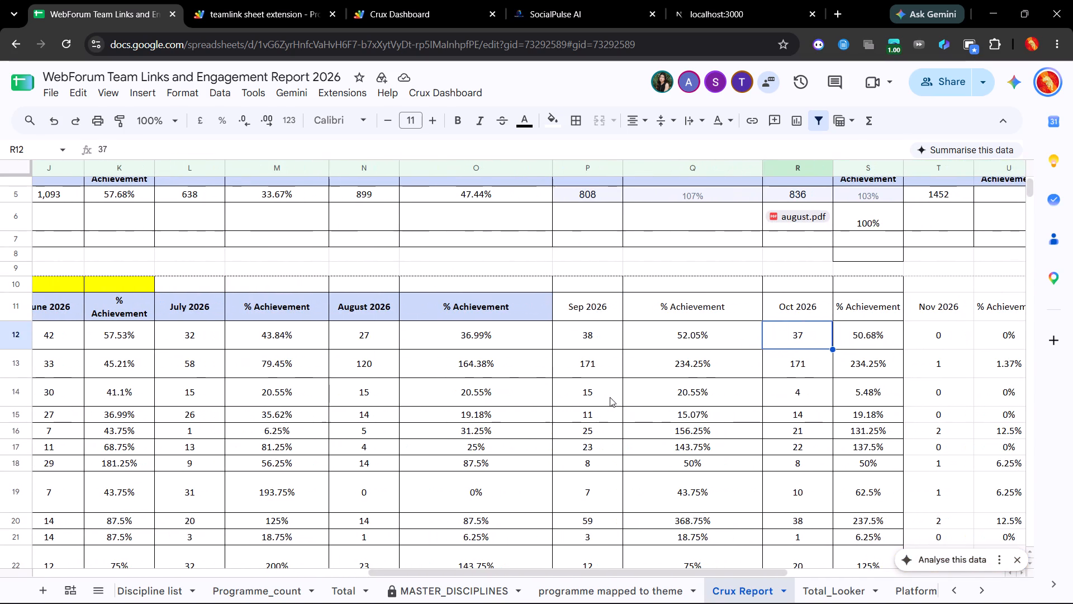
{"action": "left_click_drag", "start_coordinate": [534, 315], "coordinate": [1060, 285]}
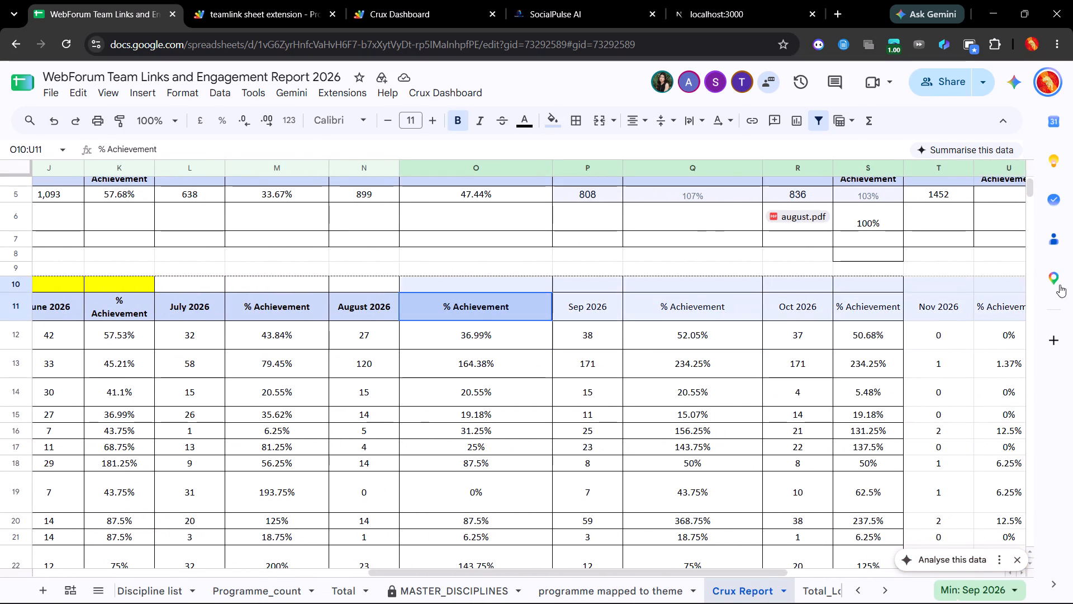
{"action": "left_click_drag", "start_coordinate": [1060, 285], "coordinate": [731, 296]}
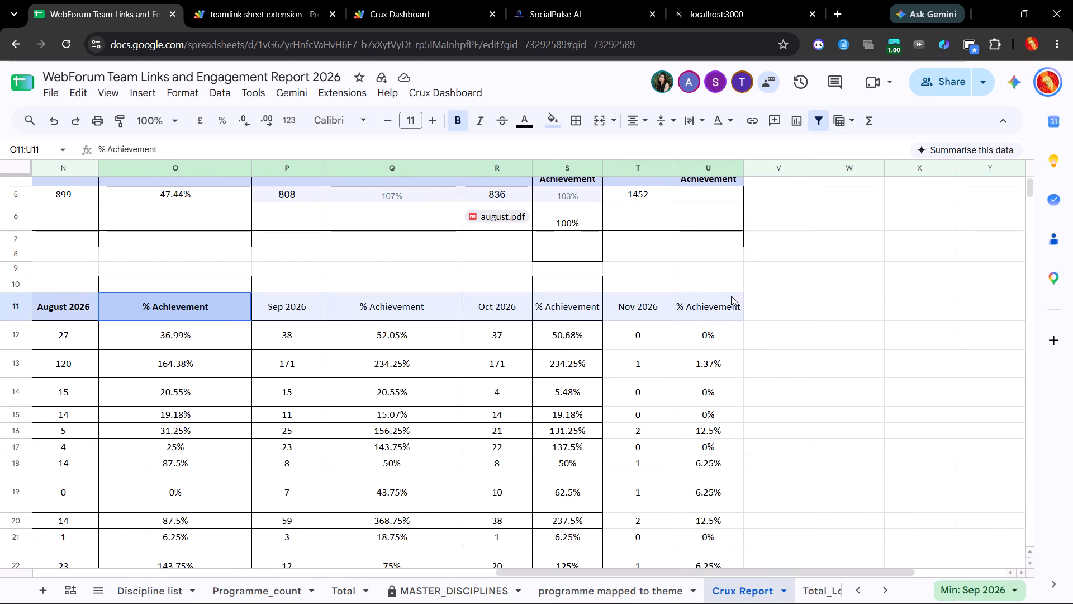
{"action": "left_click_drag", "start_coordinate": [731, 296], "coordinate": [732, 305]}
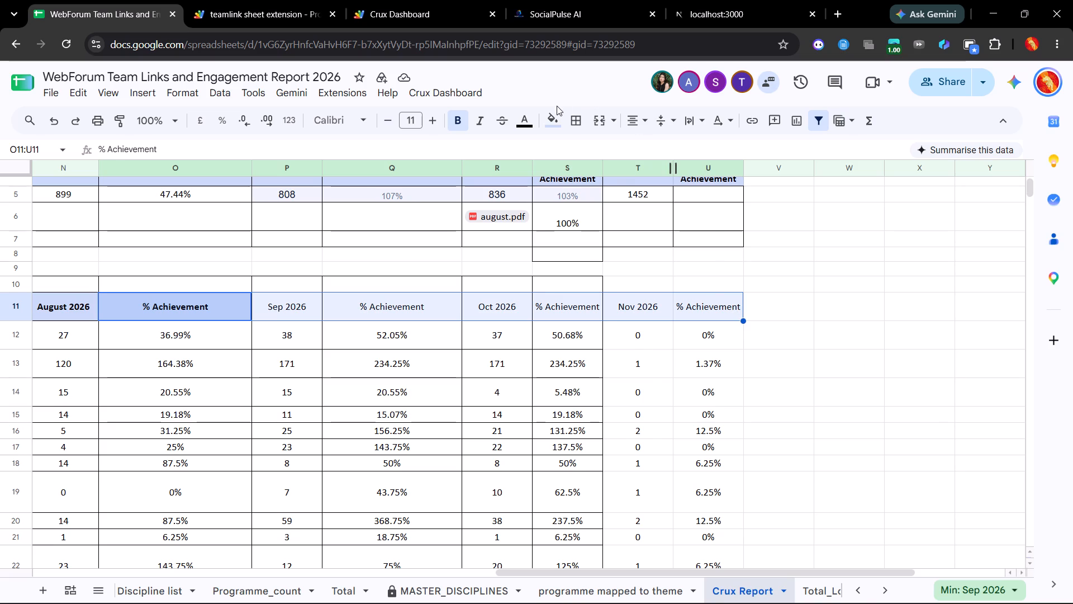
{"action": "left_click", "coordinate": [556, 111]}
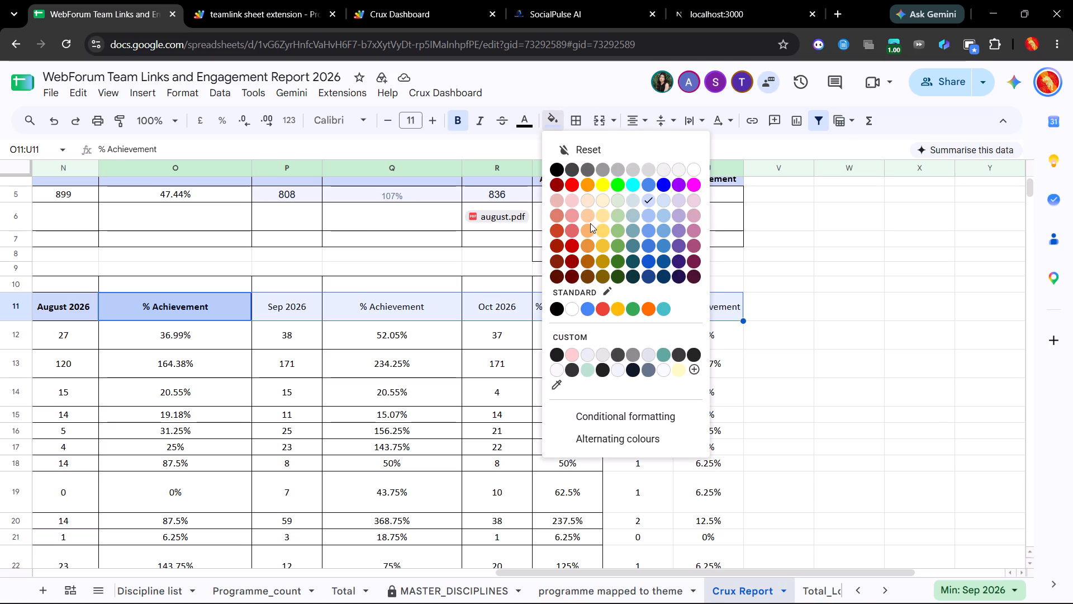
{"action": "left_click", "coordinate": [649, 199]}
{"action": "left_click", "coordinate": [517, 362]}
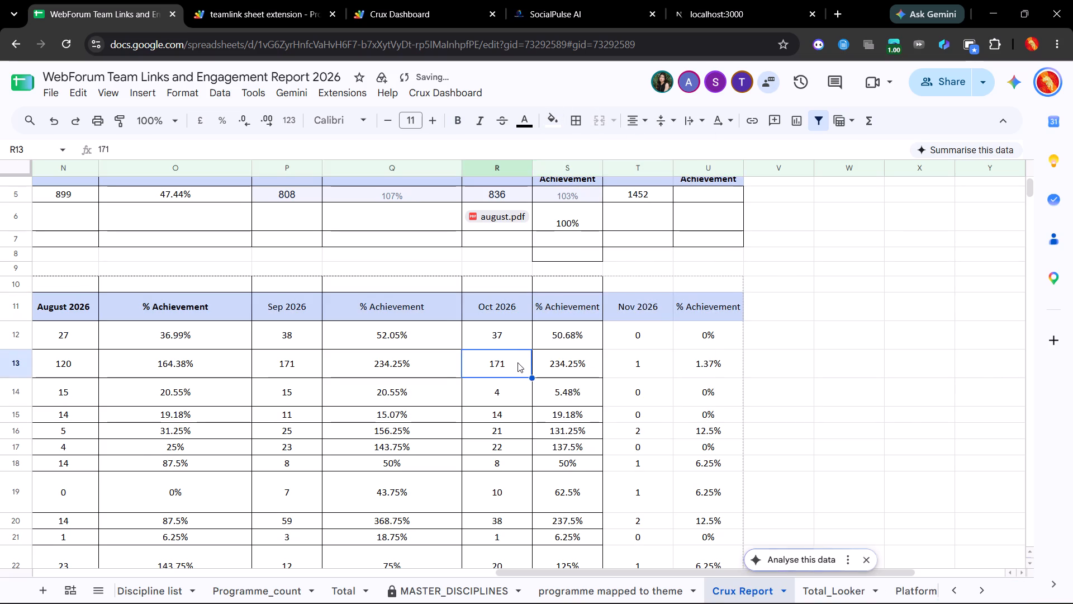
Fill the empty cells V4:Y6 beside the top summary table with the same light blue.
{"action": "scroll", "coordinate": [517, 362], "scroll_direction": "right", "scroll_amount": 9}
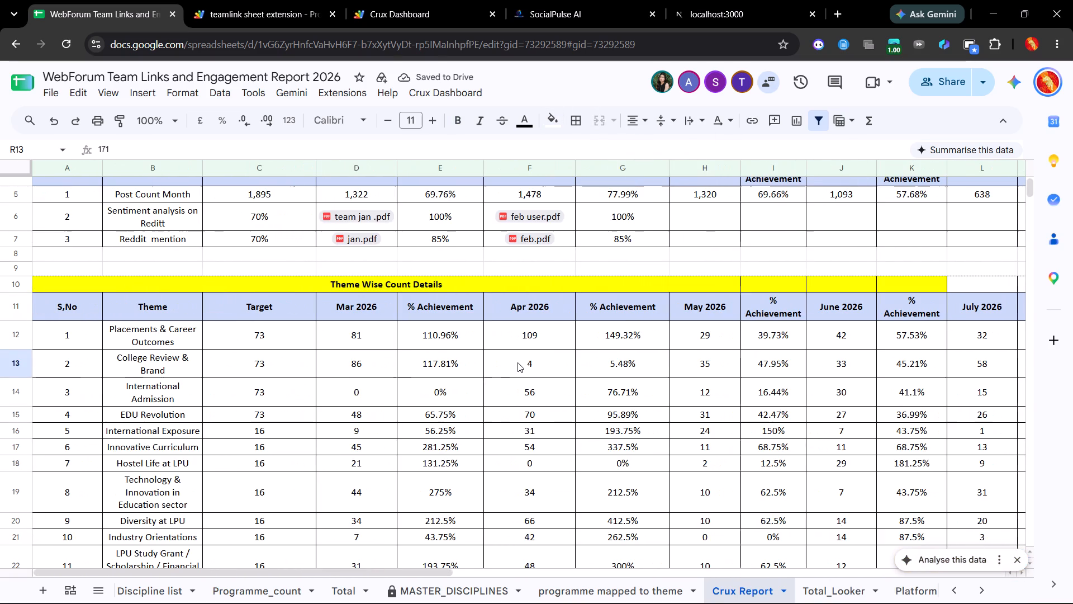
{"action": "scroll", "coordinate": [517, 362], "scroll_direction": "right", "scroll_amount": 1}
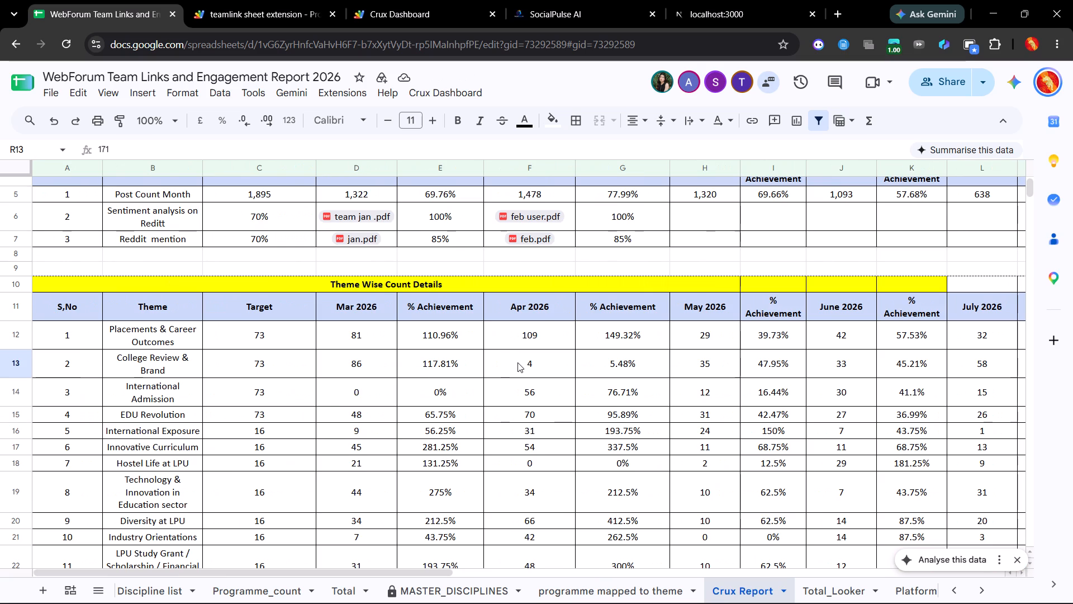
{"action": "scroll", "coordinate": [640, 214], "scroll_direction": "up", "scroll_amount": 2}
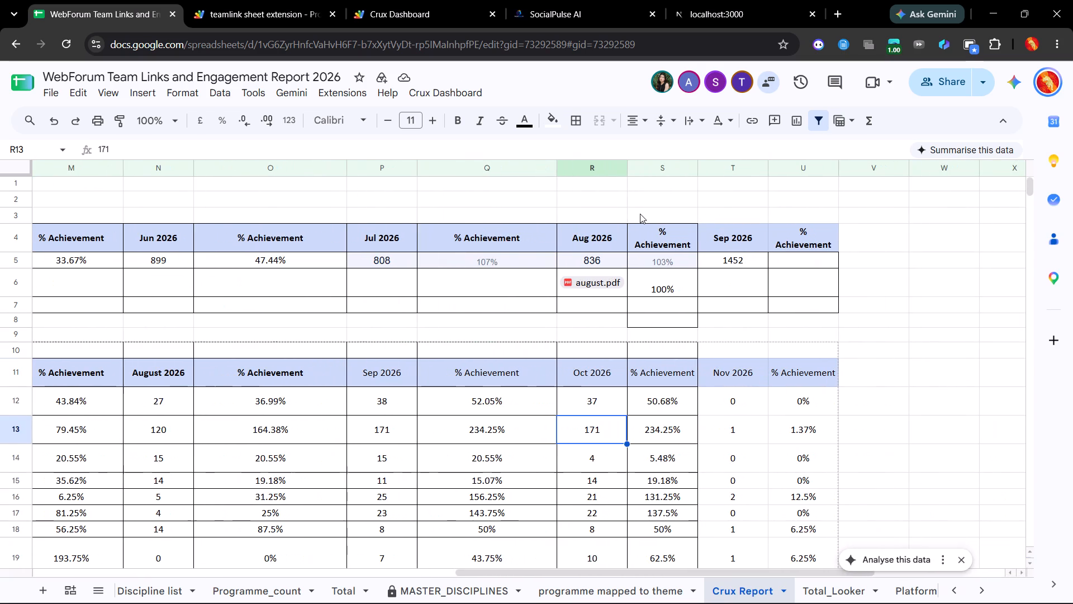
{"action": "scroll", "coordinate": [640, 214], "scroll_direction": "left", "scroll_amount": 1}
{"action": "left_click_drag", "start_coordinate": [745, 236], "coordinate": [846, 290]}
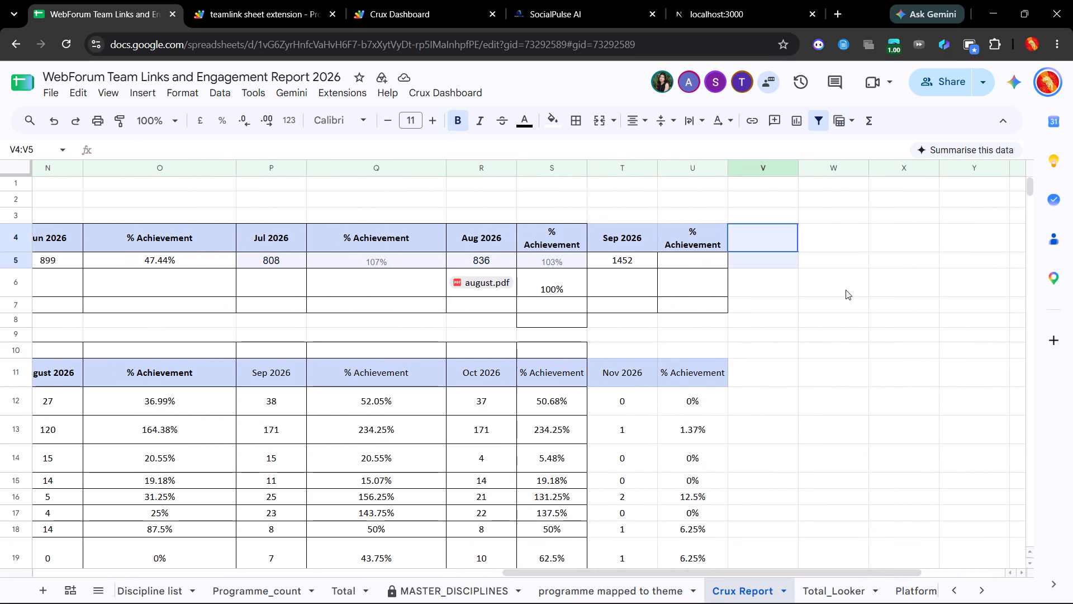
{"action": "left_click_drag", "start_coordinate": [846, 290], "coordinate": [952, 282]}
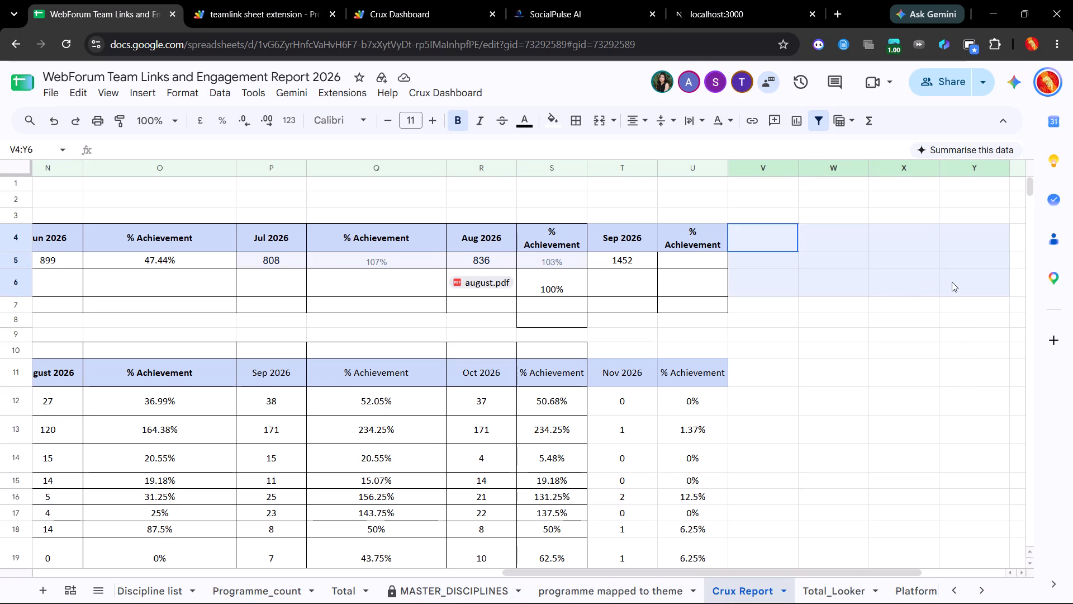
{"action": "left_click_drag", "start_coordinate": [952, 282], "coordinate": [952, 282]}
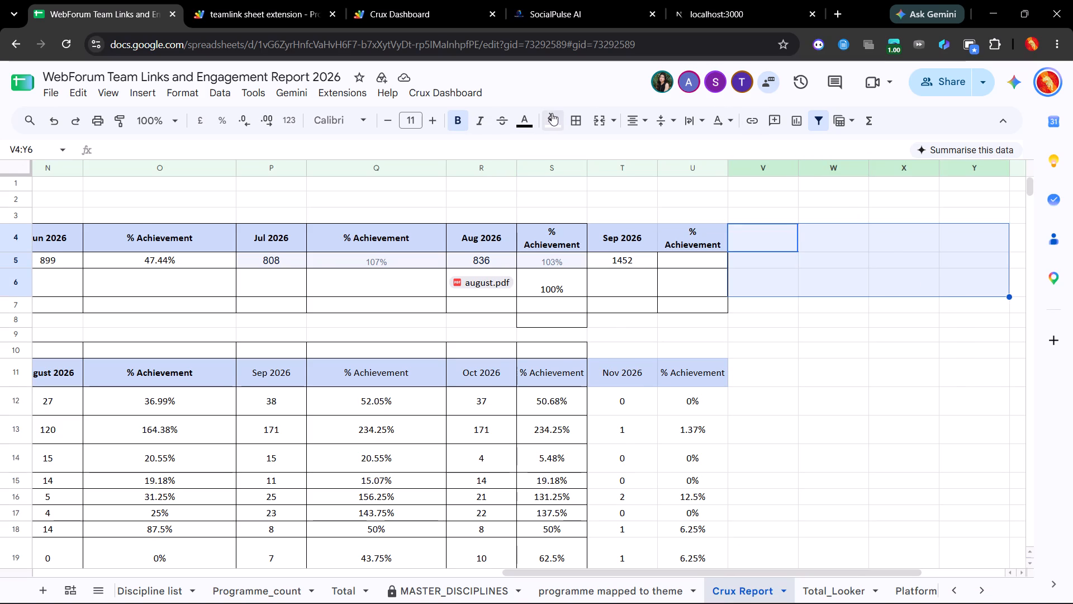
{"action": "left_click", "coordinate": [552, 120]}
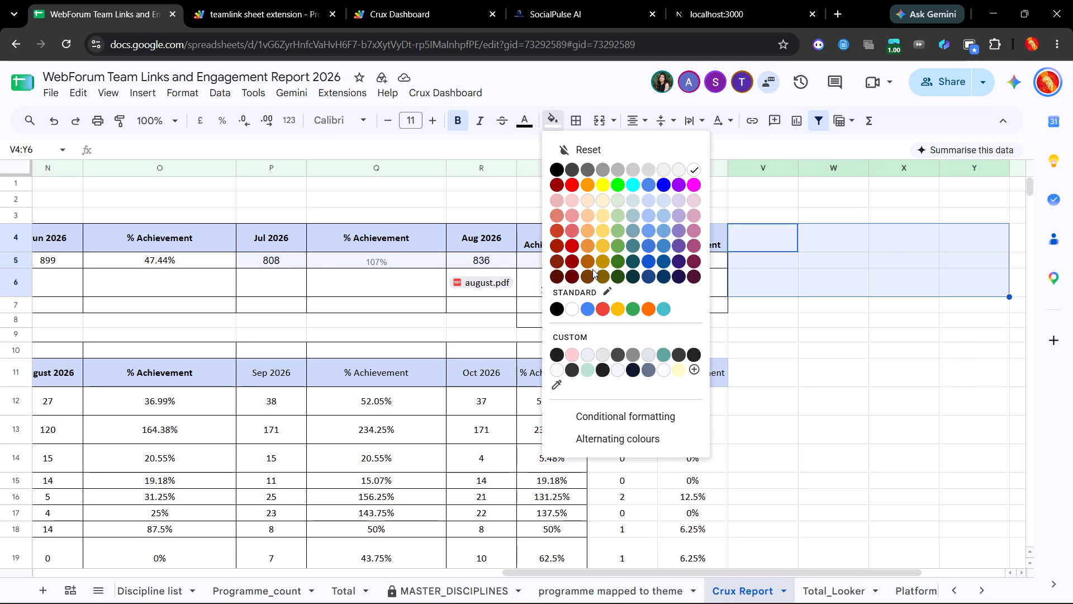
{"action": "left_click", "coordinate": [652, 199]}
{"action": "left_click", "coordinate": [805, 277]}
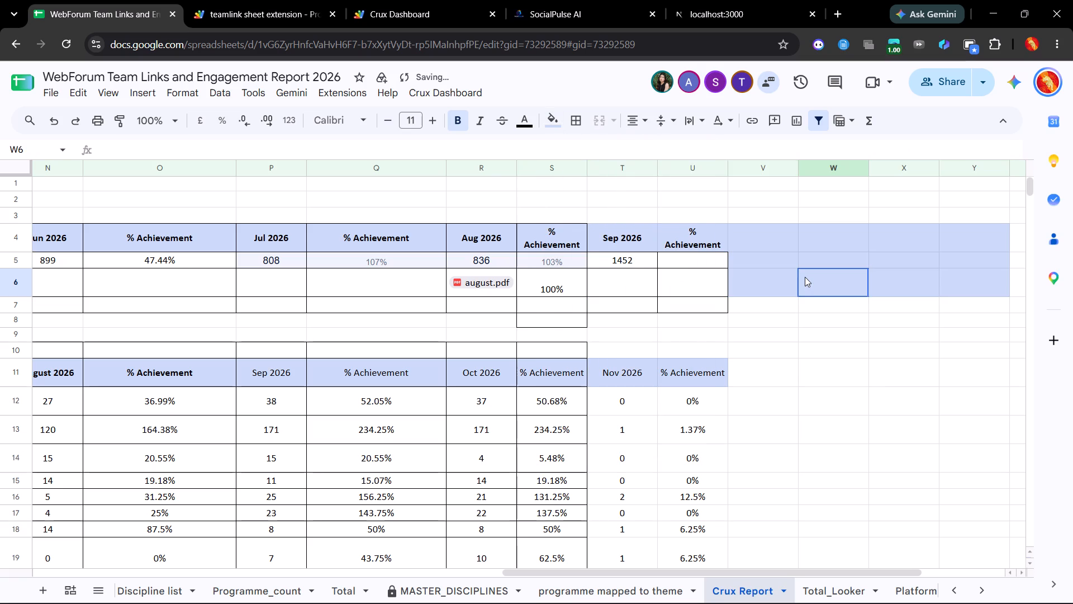
Remove the light blue fill from the empty cells V5:Y6 below the summary table's new header cells.
{"action": "left_click_drag", "start_coordinate": [746, 261], "coordinate": [961, 299]}
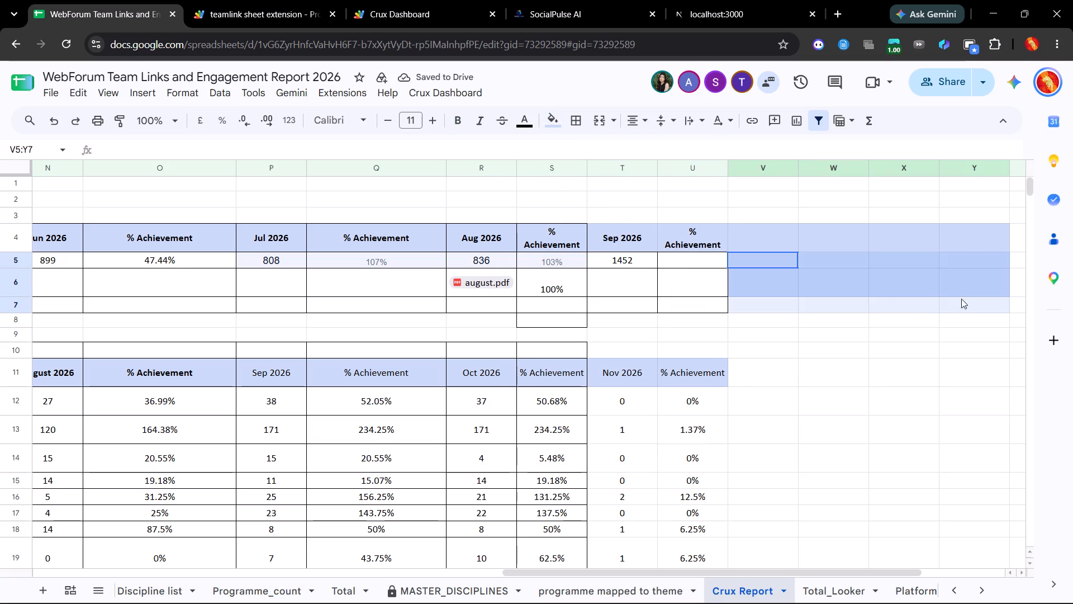
{"action": "left_click_drag", "start_coordinate": [961, 299], "coordinate": [989, 288]}
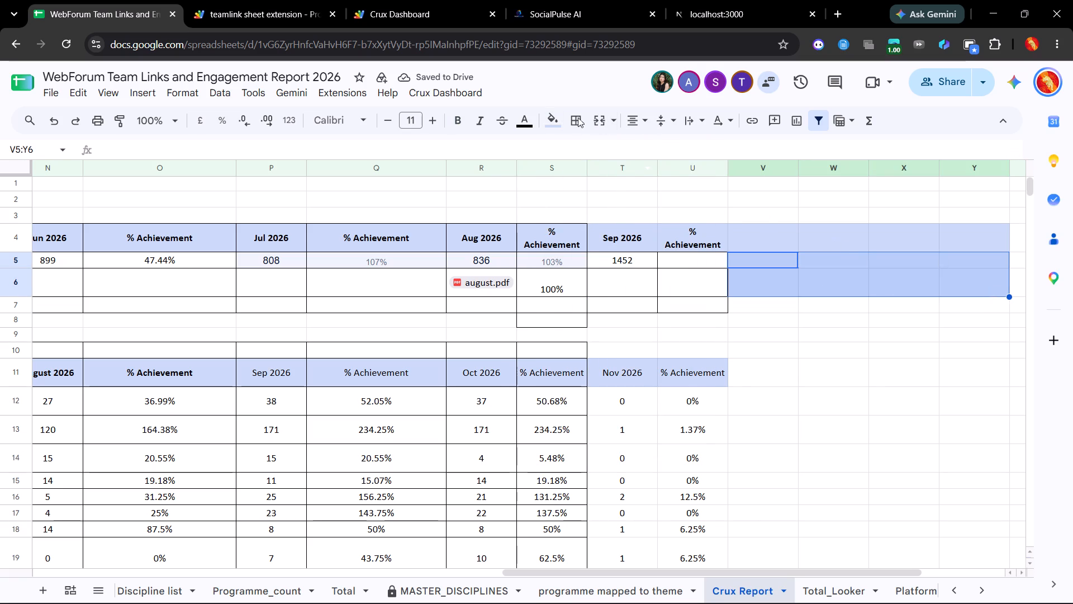
{"action": "left_click", "coordinate": [561, 117]}
{"action": "left_click", "coordinate": [699, 167]}
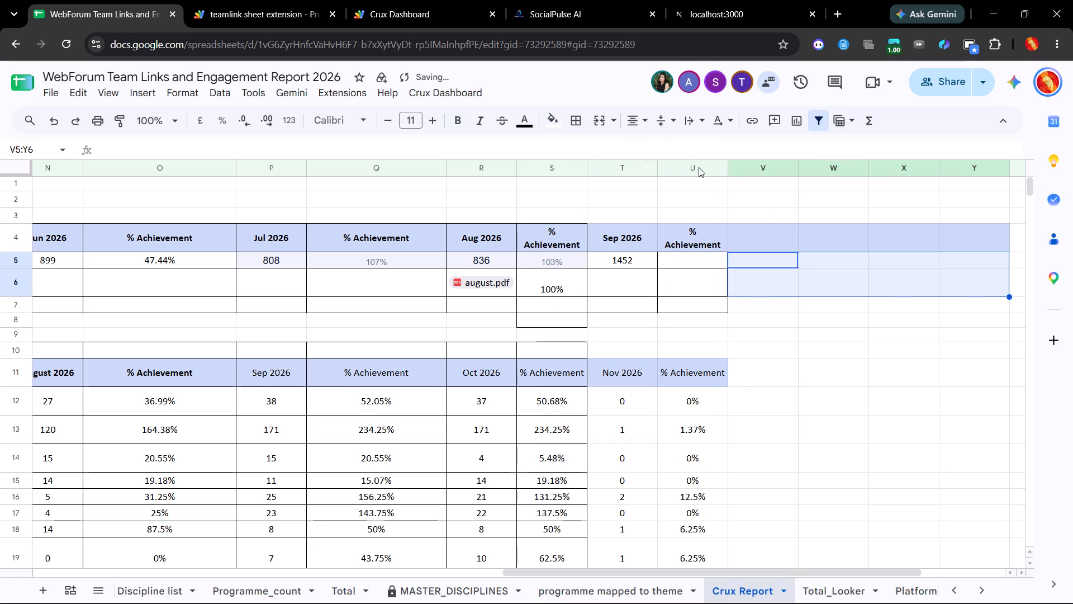
{"action": "left_click", "coordinate": [845, 275]}
Copy the Sep 2026 and % Achievement headers in T4:U4 into V4:W4 and again into X4:Y4.
{"action": "left_click_drag", "start_coordinate": [747, 242], "coordinate": [857, 244]}
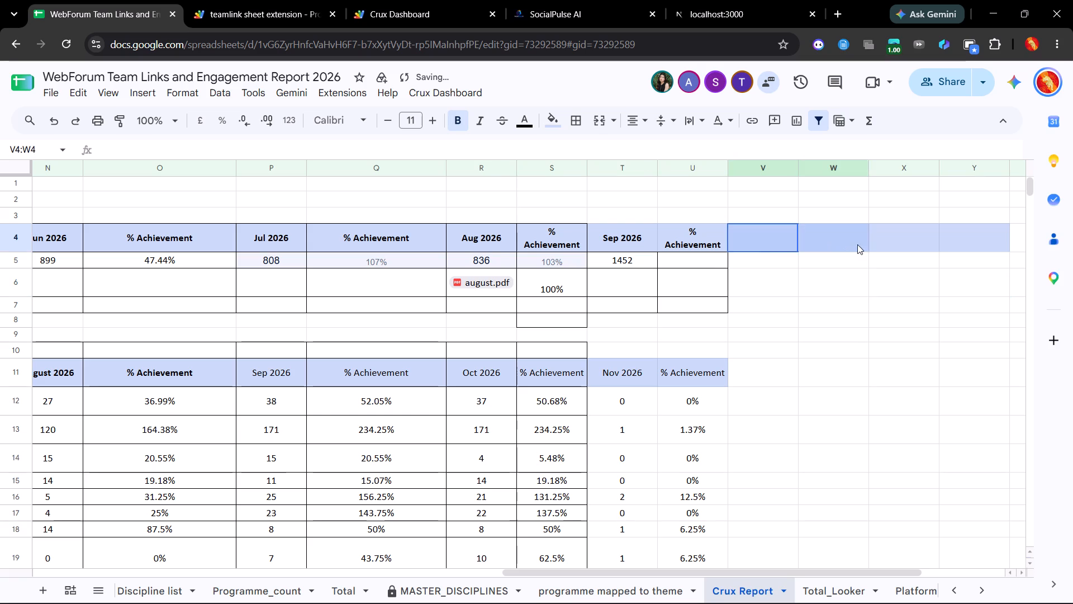
{"action": "left_click_drag", "start_coordinate": [857, 244], "coordinate": [717, 242]}
{"action": "left_click", "coordinate": [611, 235]}
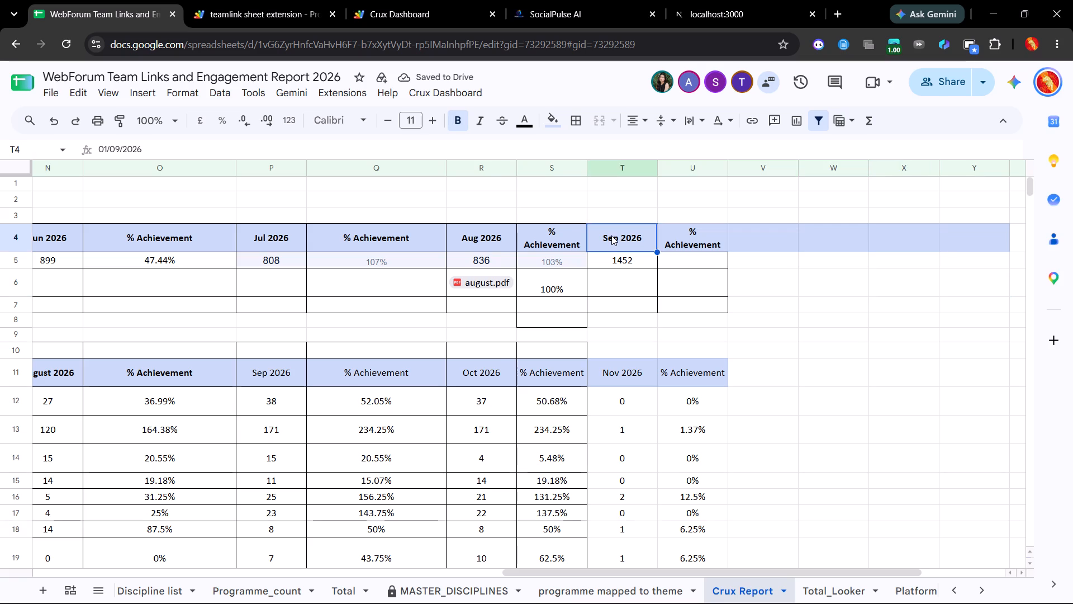
{"action": "left_click_drag", "start_coordinate": [608, 235], "coordinate": [725, 238]}
{"action": "key", "text": "ctrl+c"}
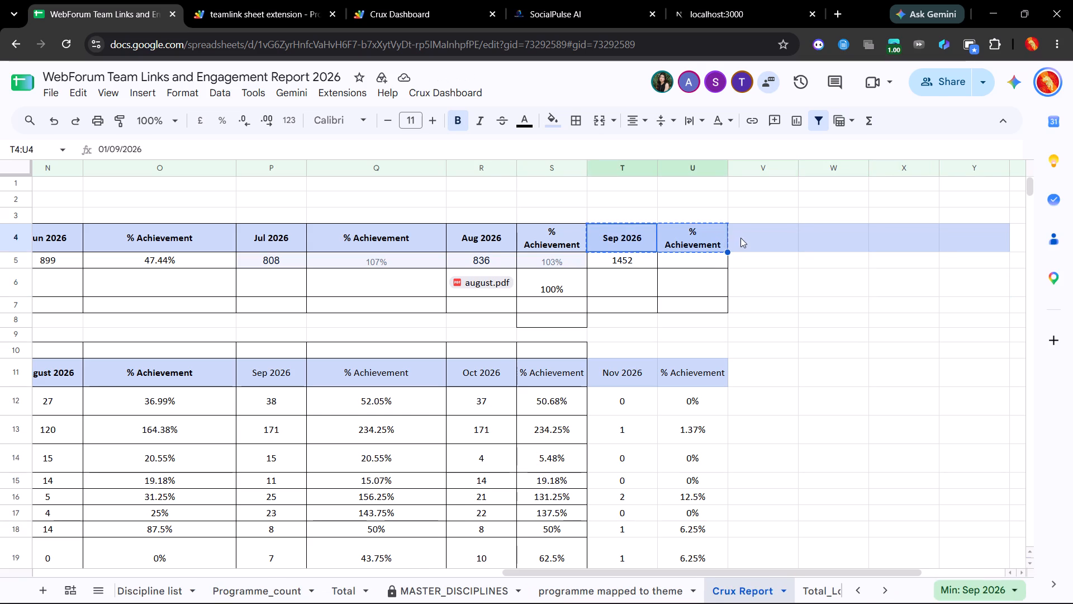
{"action": "left_click", "coordinate": [746, 239]}
{"action": "key", "text": "ctrl+v"}
{"action": "left_click", "coordinate": [746, 239], "text": "ctrl"}
{"action": "left_click", "coordinate": [893, 238]}
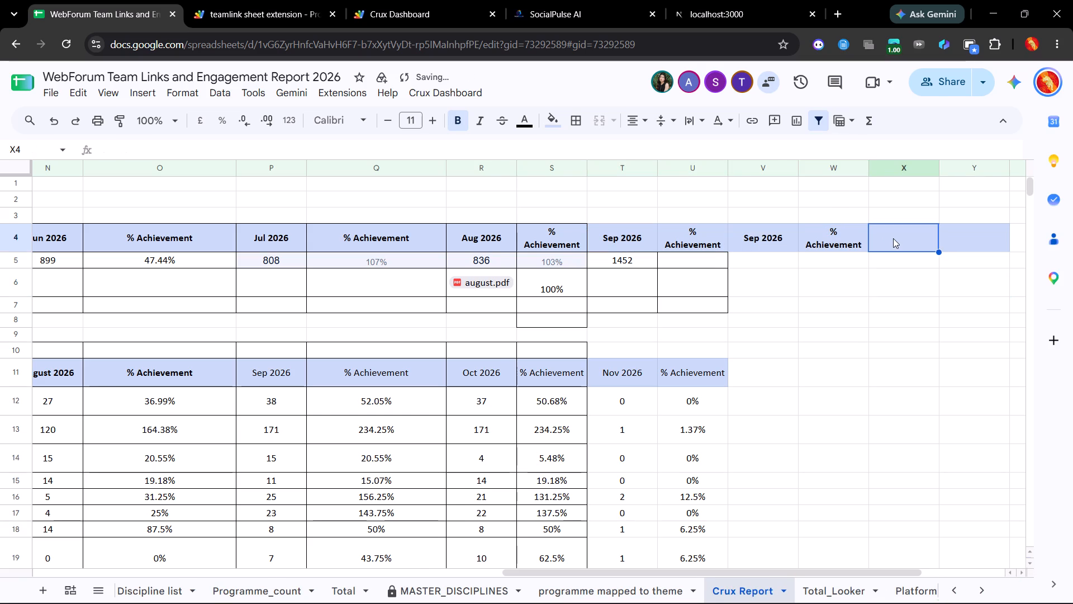
{"action": "key", "text": "ctrl+v"}
Change the month header in V4 to 1 October 2026.
{"action": "left_click", "coordinate": [762, 234]}
{"action": "triple_click", "coordinate": [762, 234]}
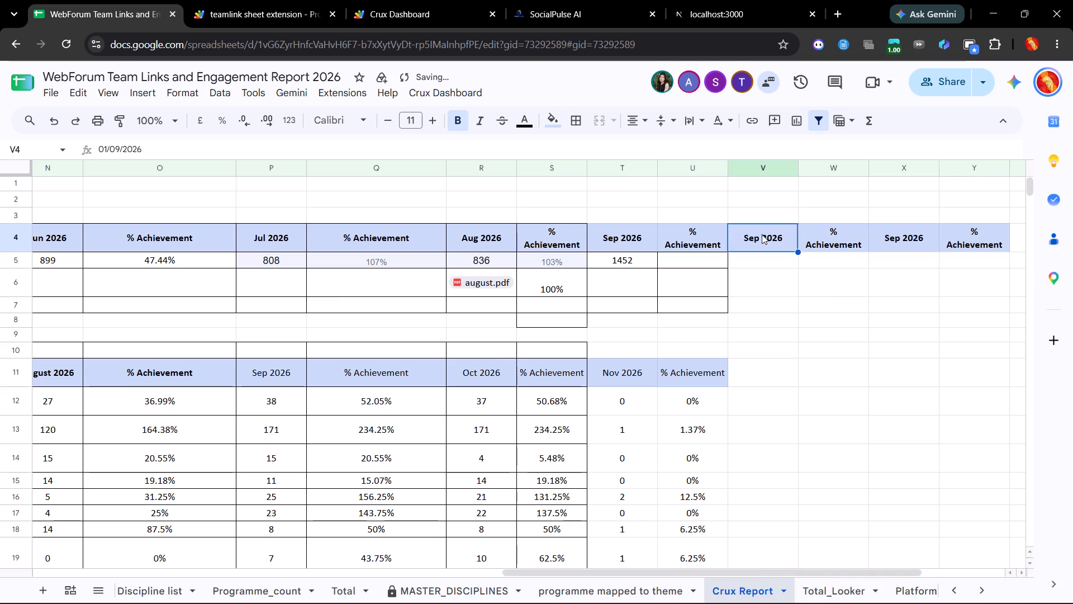
{"action": "left_click", "coordinate": [762, 234]}
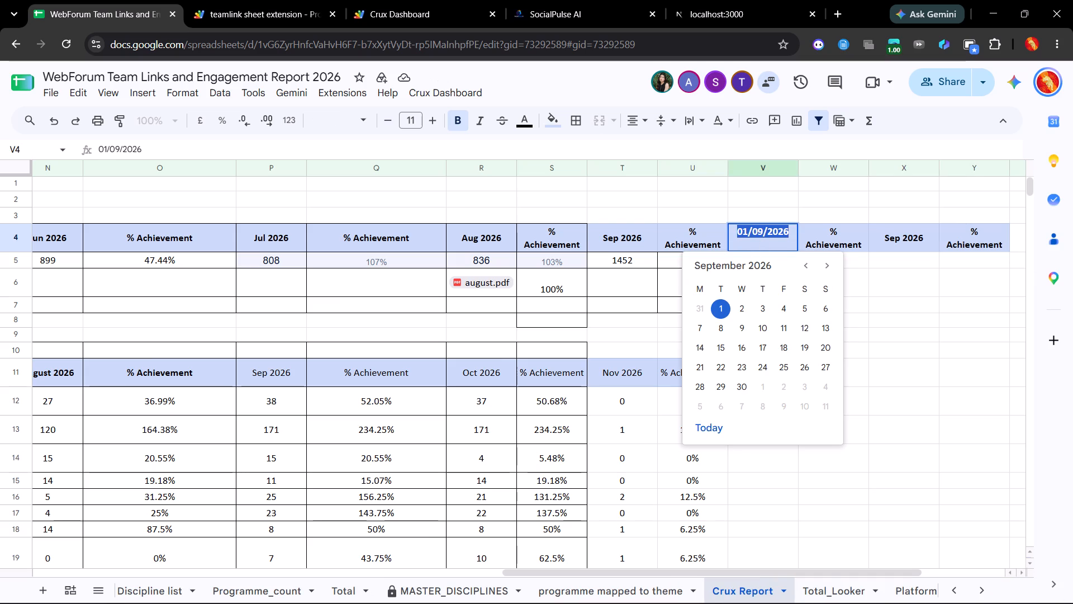
{"action": "left_click", "coordinate": [822, 267]}
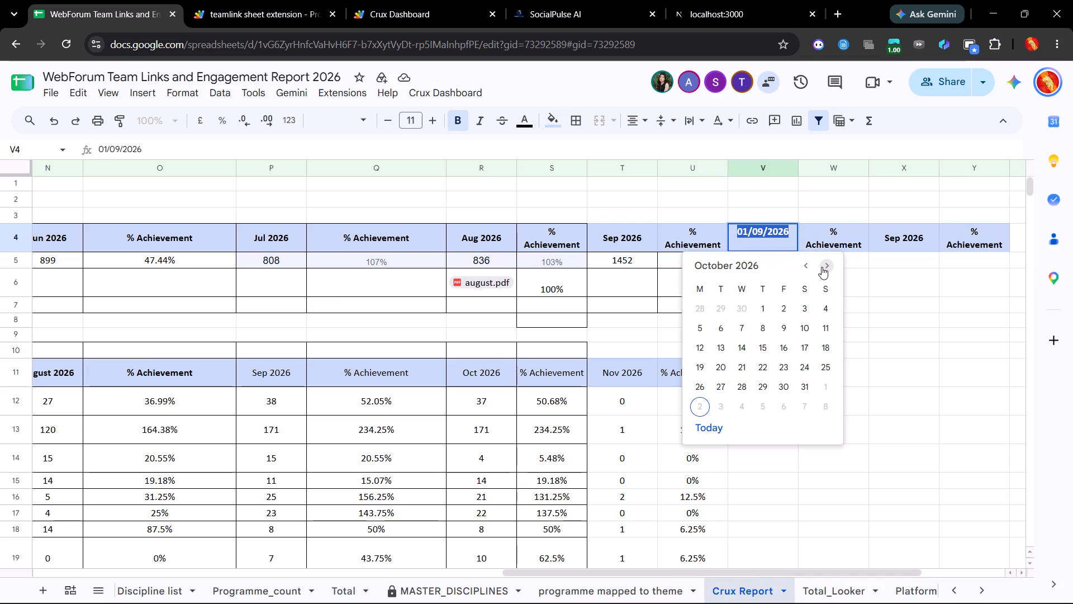
{"action": "left_click", "coordinate": [762, 302]}
{"action": "left_click", "coordinate": [864, 301]}
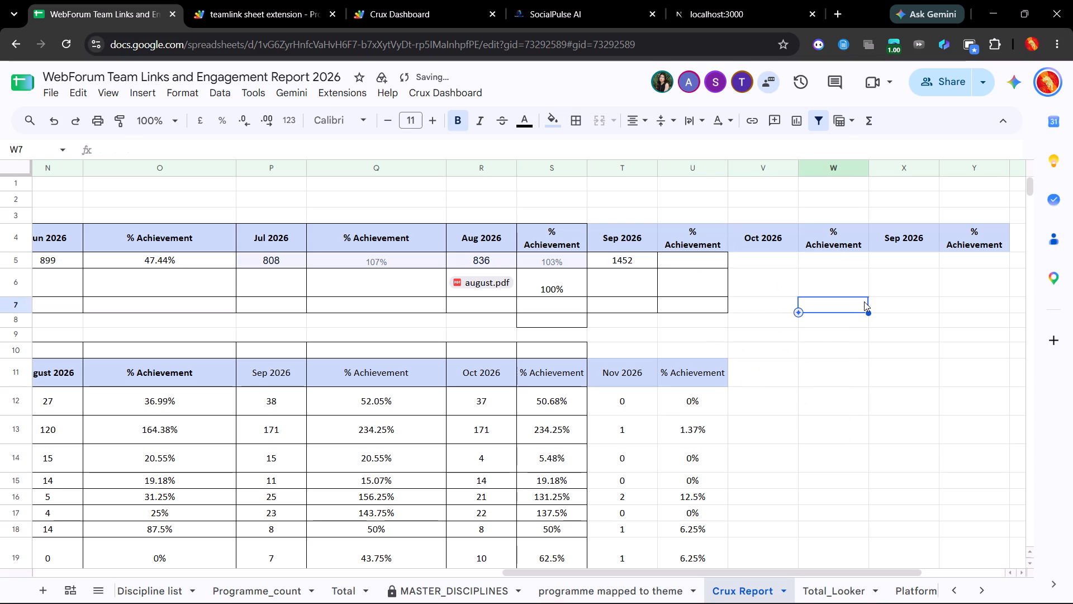
Change the month header in X4 to 1 November 2026.
{"action": "left_click", "coordinate": [931, 232]}
{"action": "triple_click", "coordinate": [910, 234]}
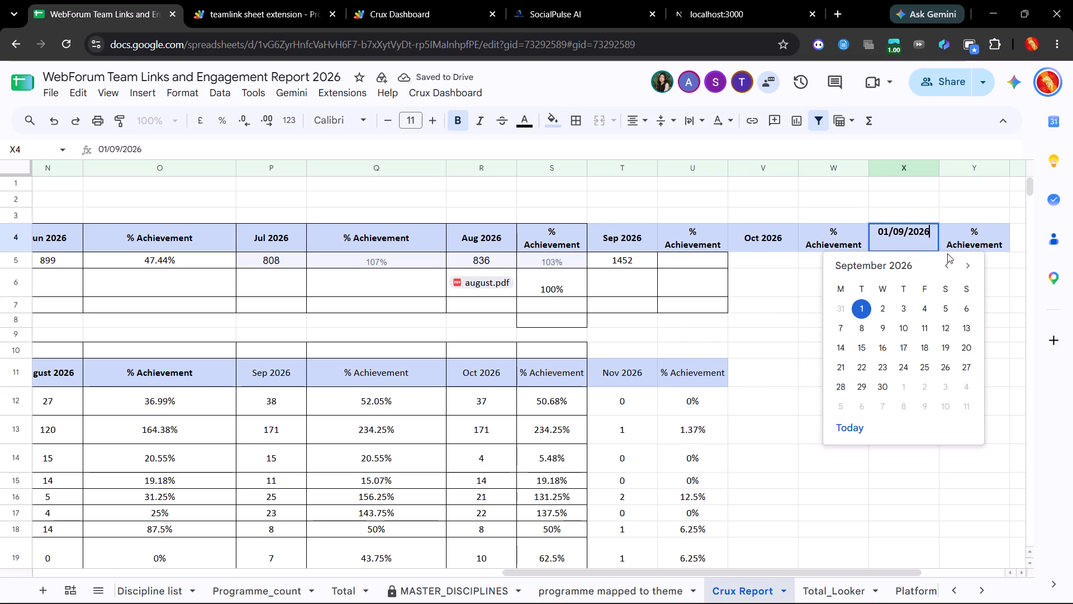
{"action": "double_click", "coordinate": [966, 266]}
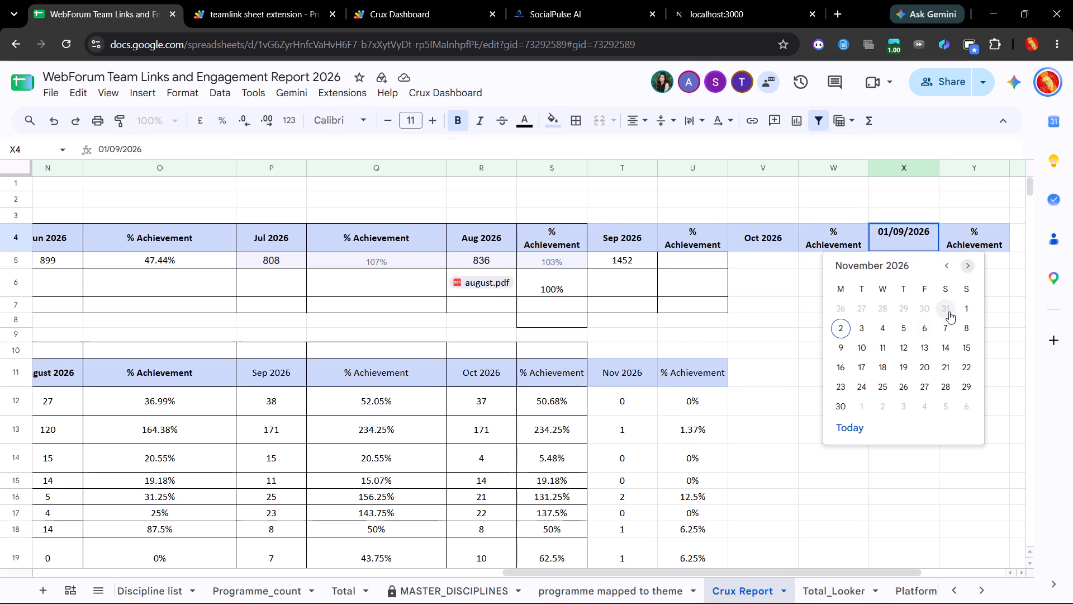
{"action": "left_click", "coordinate": [961, 308]}
{"action": "left_click", "coordinate": [935, 318]}
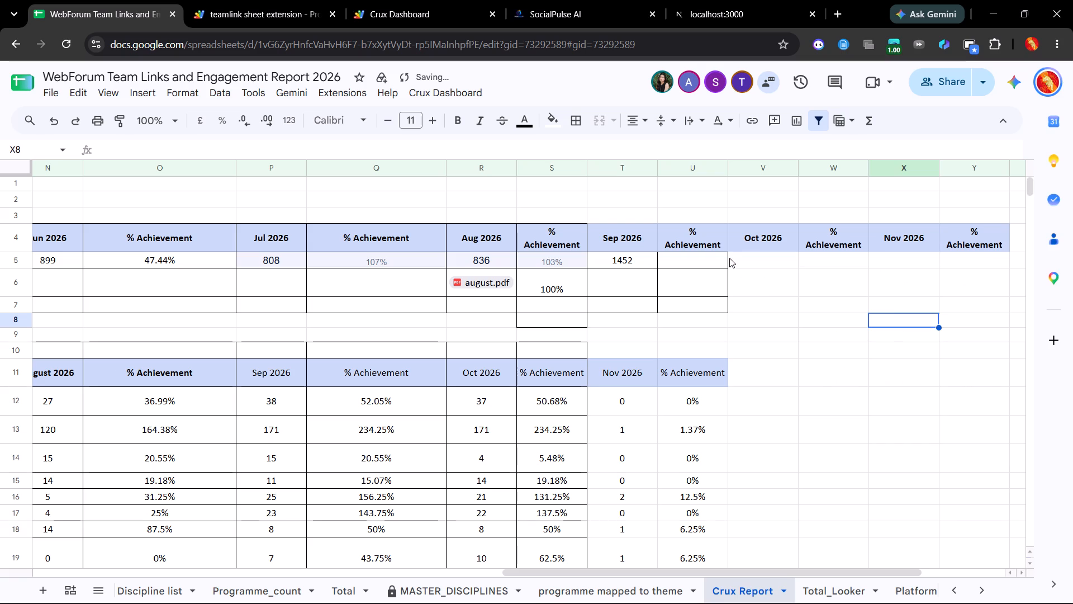
Apply all borders to cells V5:Y7 under the October and November 2026 headers.
{"action": "left_click_drag", "start_coordinate": [733, 258], "coordinate": [986, 304]}
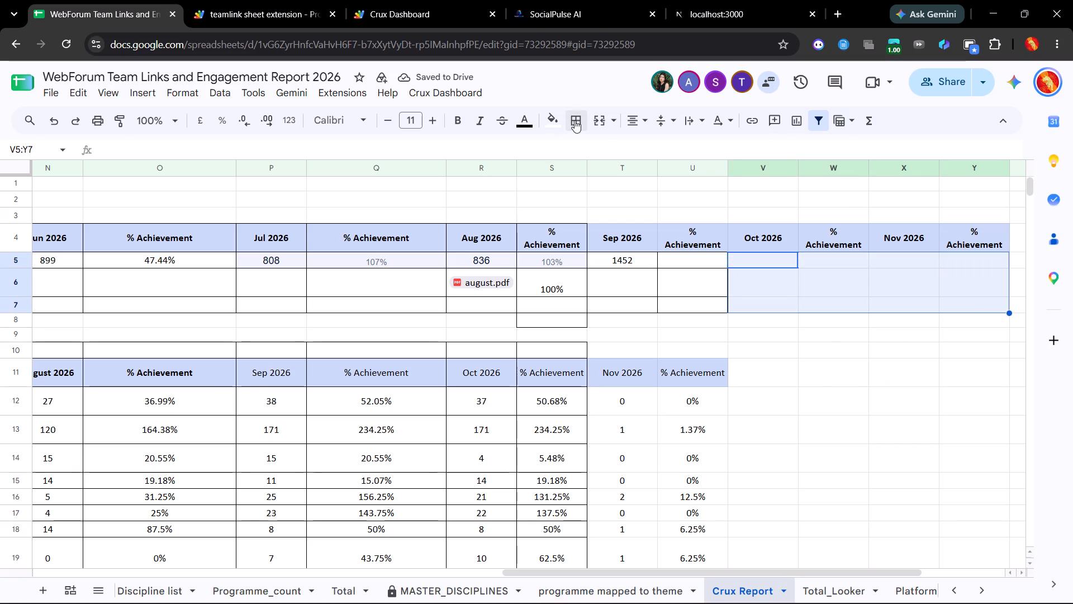
{"action": "left_click", "coordinate": [576, 123]}
{"action": "left_click", "coordinate": [586, 155]}
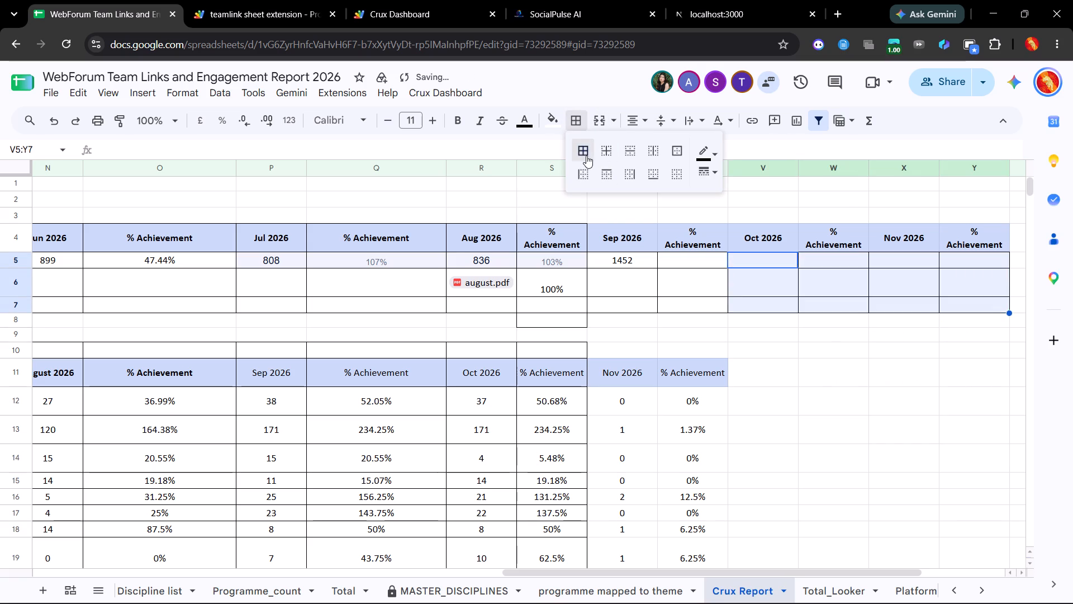
{"action": "left_click", "coordinate": [754, 304]}
{"action": "left_click", "coordinate": [763, 263]}
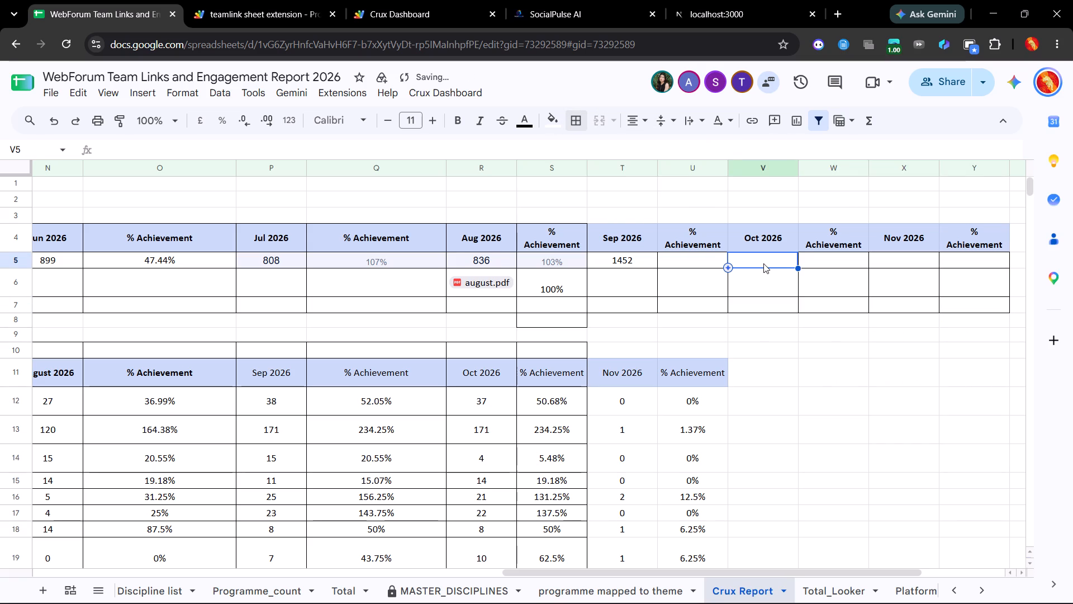
Open range_analysis_report.pdf from the browser's download history and go to its At a Glance section.
{"action": "left_click", "coordinate": [1054, 44]}
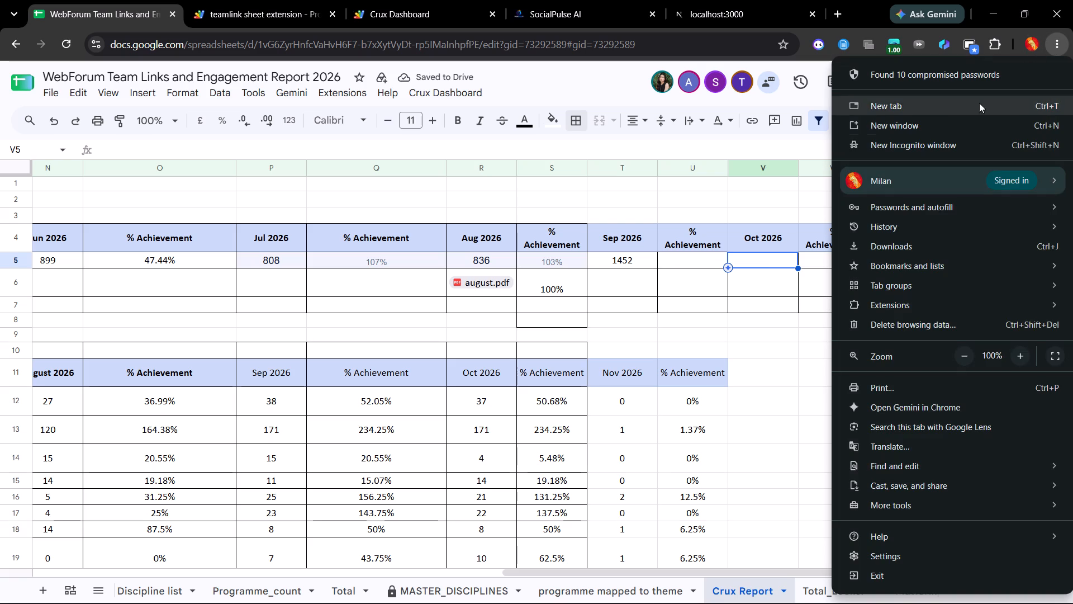
{"action": "left_click", "coordinate": [910, 242]}
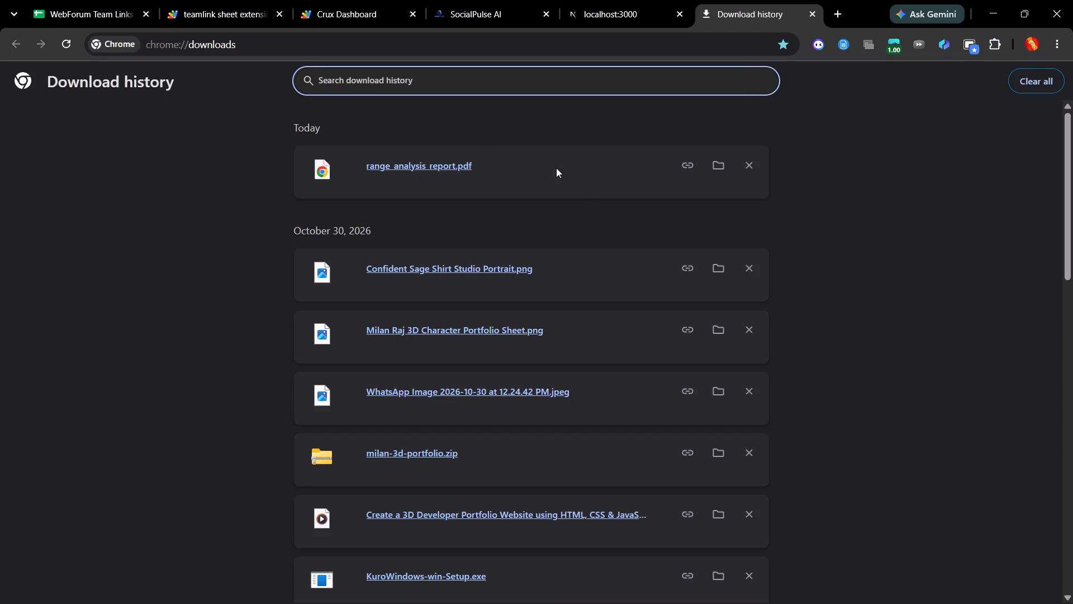
{"action": "left_click", "coordinate": [455, 163]}
{"action": "scroll", "coordinate": [487, 276], "scroll_direction": "down", "scroll_amount": 2}
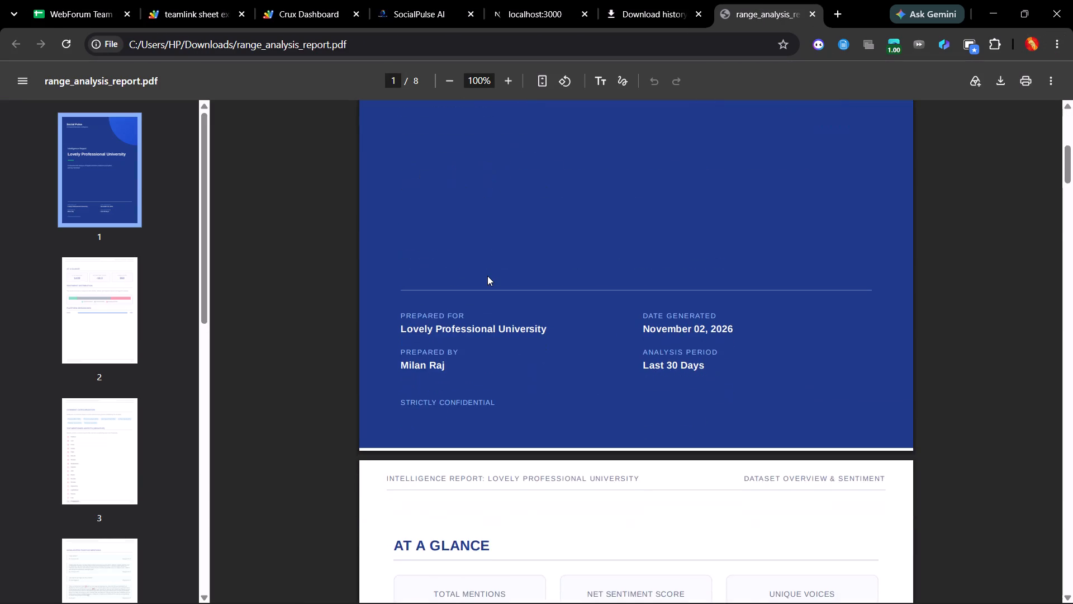
{"action": "scroll", "coordinate": [487, 276], "scroll_direction": "down", "scroll_amount": 4}
Copy the total mentions figure 1439 from the PDF into the Oct 2026 cell V5 of the Crux Report sheet.
{"action": "left_click_drag", "start_coordinate": [508, 232], "coordinate": [446, 220]}
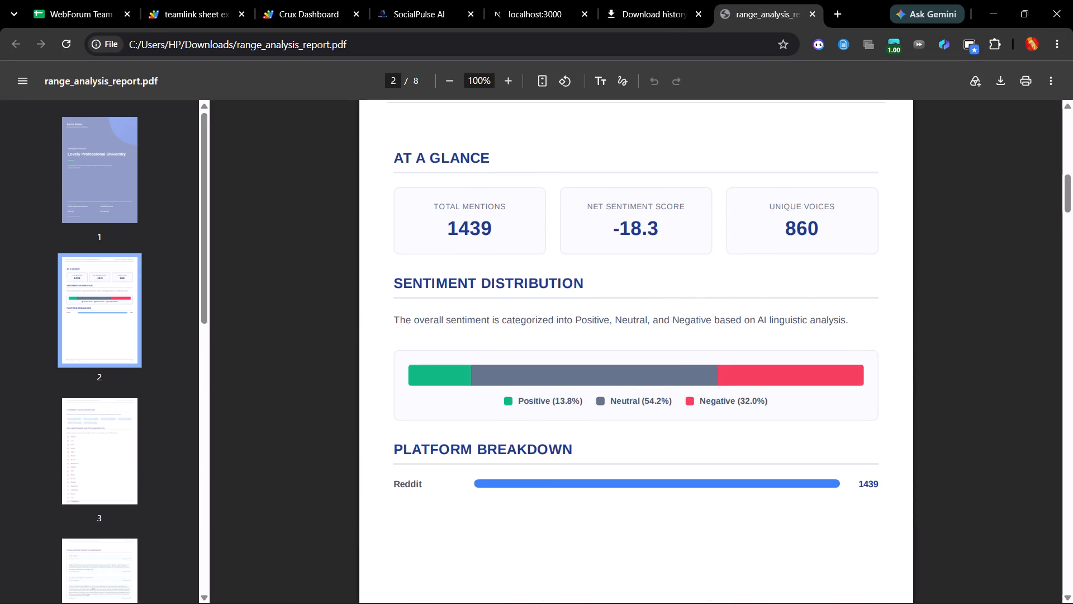
{"action": "left_click_drag", "start_coordinate": [446, 220], "coordinate": [459, 225]}
{"action": "left_click_drag", "start_coordinate": [449, 225], "coordinate": [511, 228]}
{"action": "key", "text": "ctrl+c"}
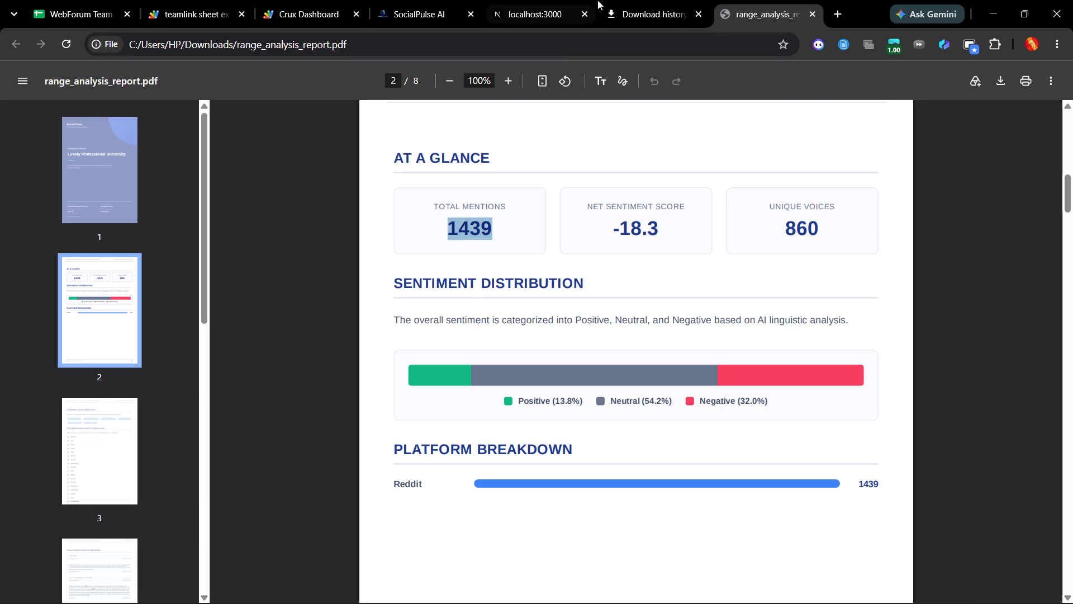
{"action": "left_click", "coordinate": [93, 0]}
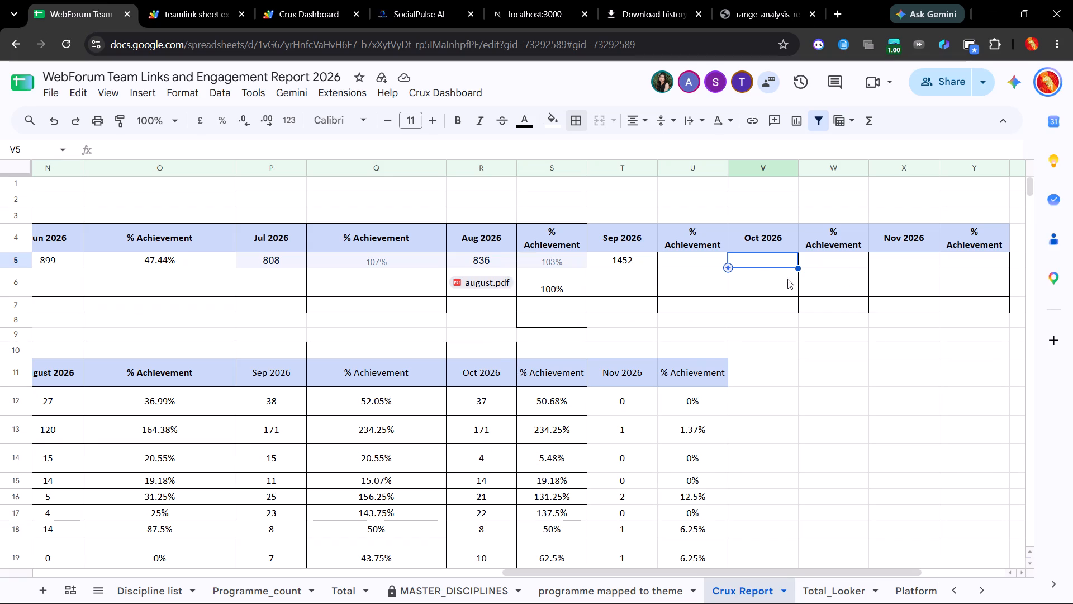
{"action": "left_click", "coordinate": [742, 258], "text": "ctrl"}
{"action": "key", "text": "ctrl+v"}
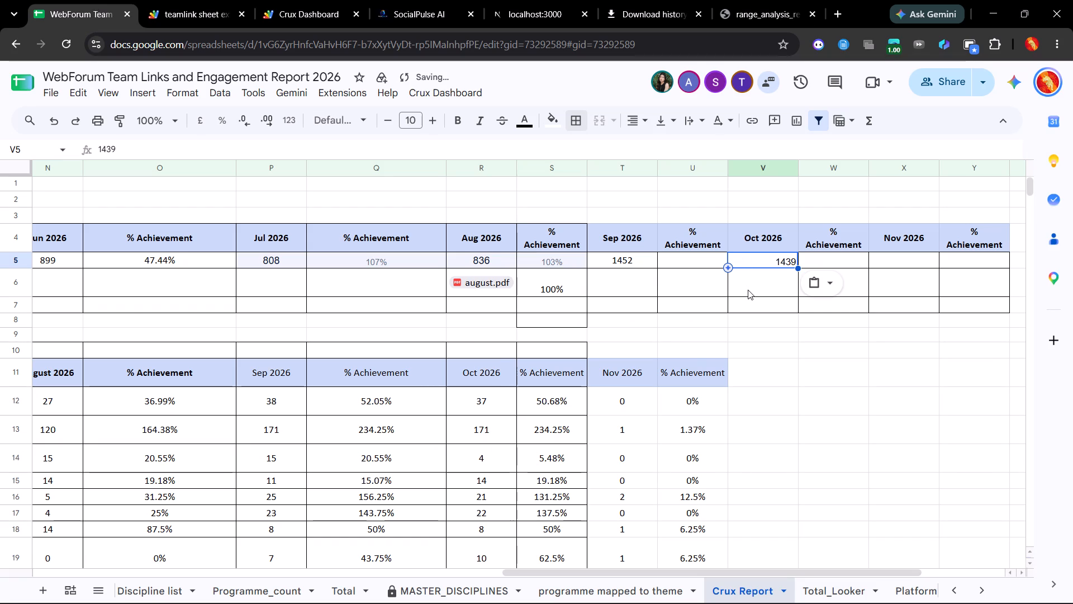
{"action": "left_click", "coordinate": [748, 289]}
Centre the Oct 2026 figure horizontally in cell V5.
{"action": "left_click", "coordinate": [770, 262]}
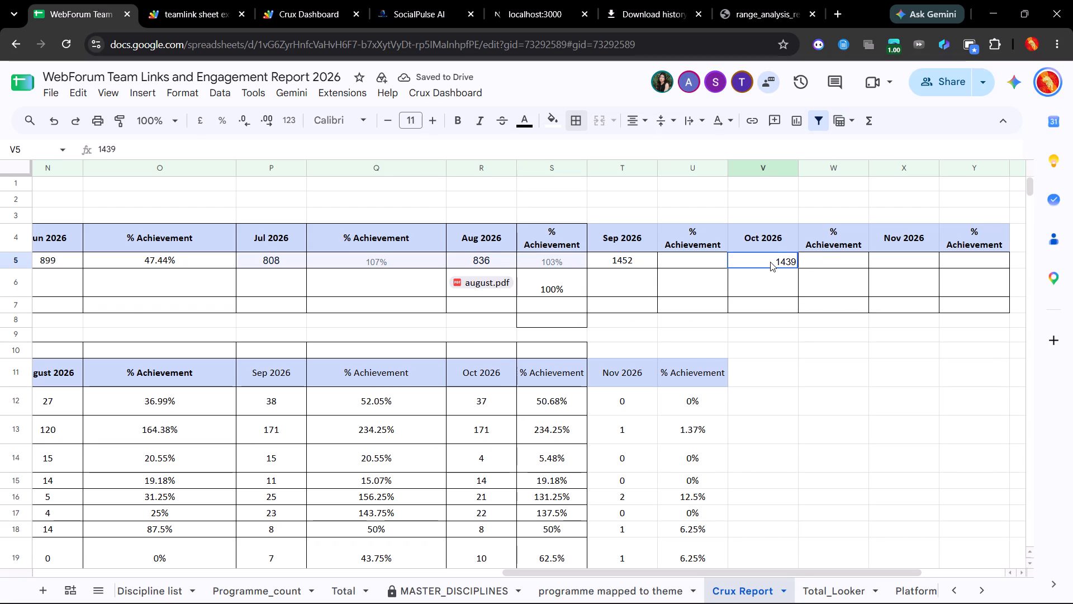
{"action": "triple_click", "coordinate": [770, 262]}
{"action": "left_click", "coordinate": [770, 262]}
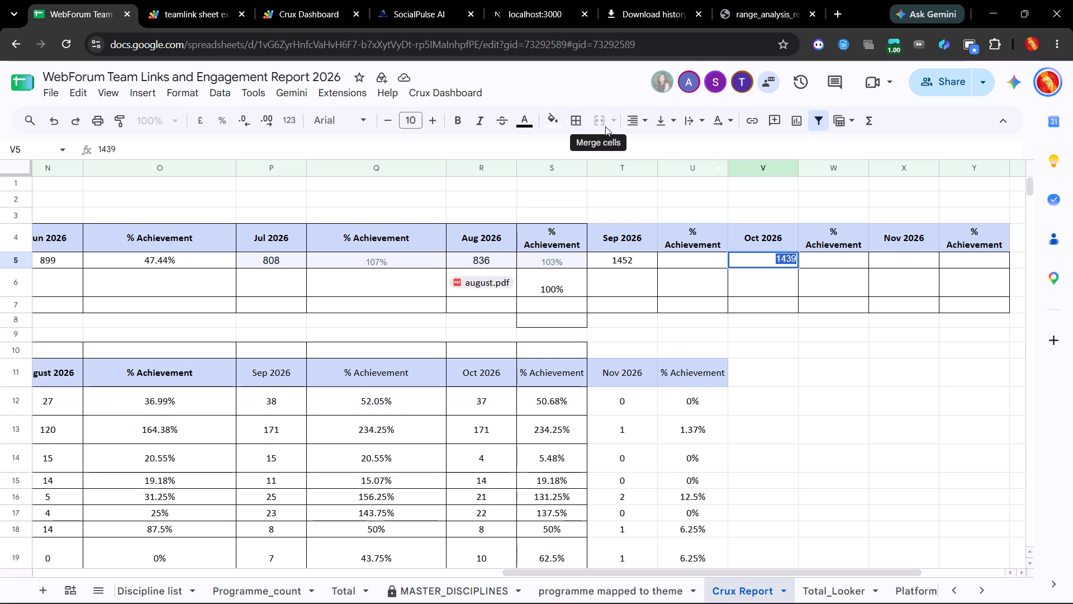
{"action": "left_click", "coordinate": [632, 125]}
{"action": "left_click", "coordinate": [658, 143]}
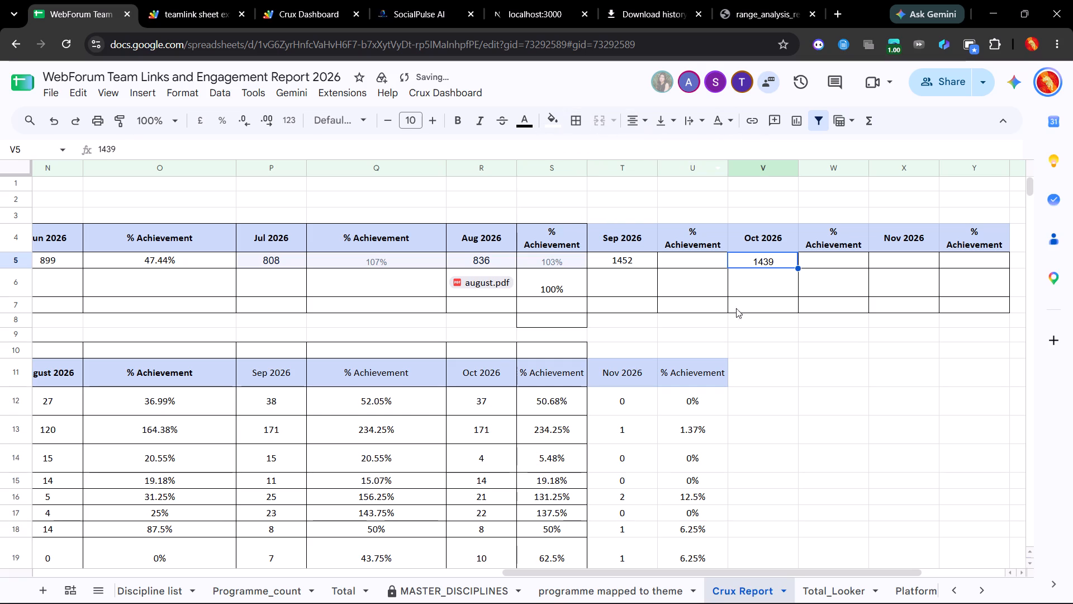
{"action": "left_click", "coordinate": [753, 289]}
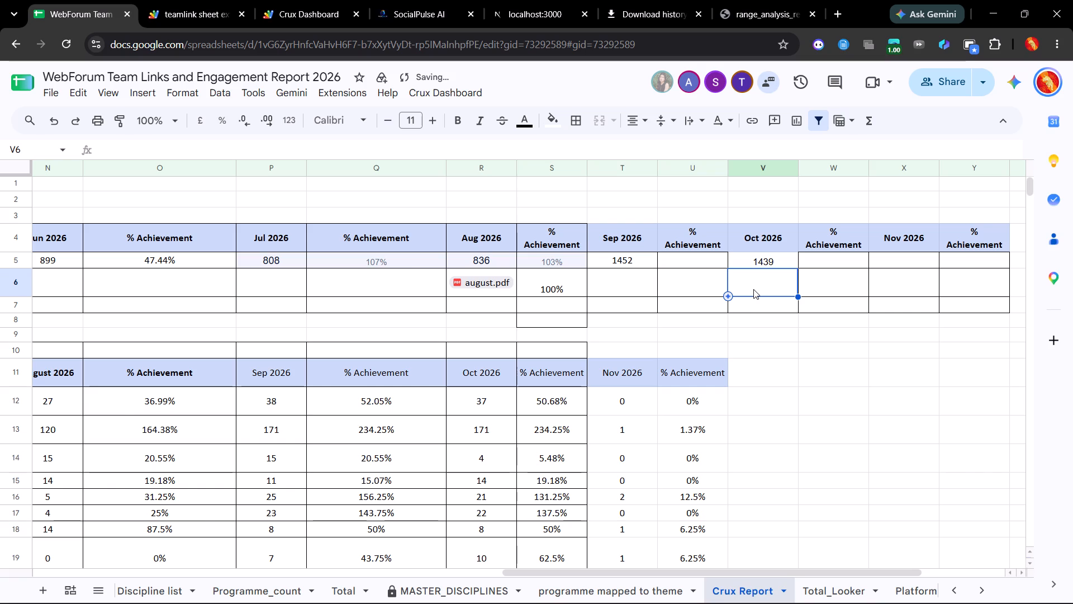
Check how the Aug 2026 achievement percentage in S5 is entered and inspect the October % Achievement cell W5.
{"action": "scroll", "coordinate": [753, 289], "scroll_direction": "right", "scroll_amount": 2}
{"action": "scroll", "coordinate": [753, 289], "scroll_direction": "left", "scroll_amount": 1}
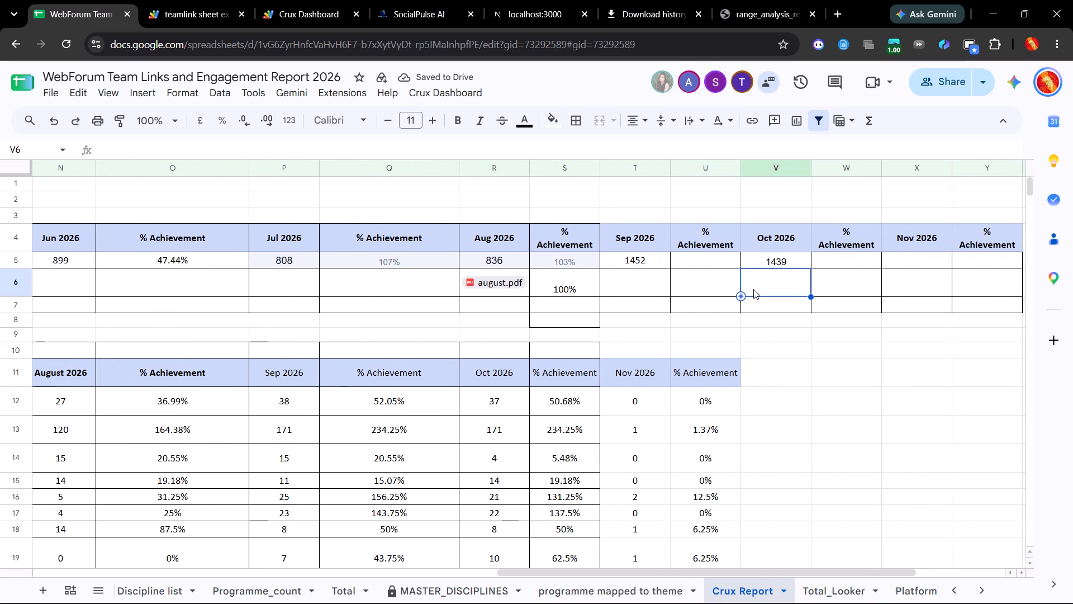
{"action": "scroll", "coordinate": [753, 289], "scroll_direction": "left", "scroll_amount": 2}
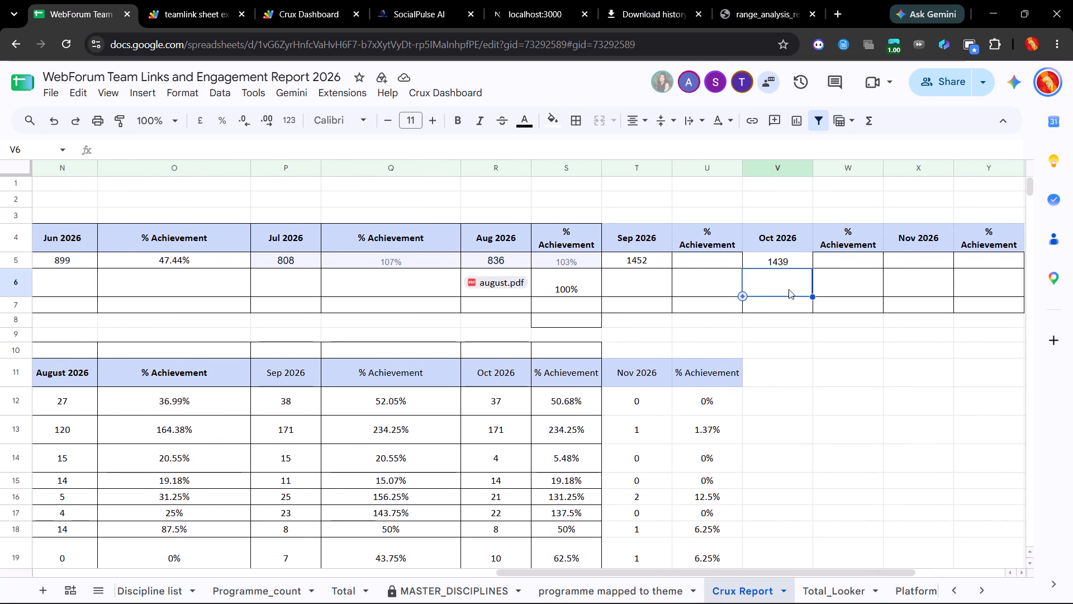
{"action": "left_click", "coordinate": [572, 261]}
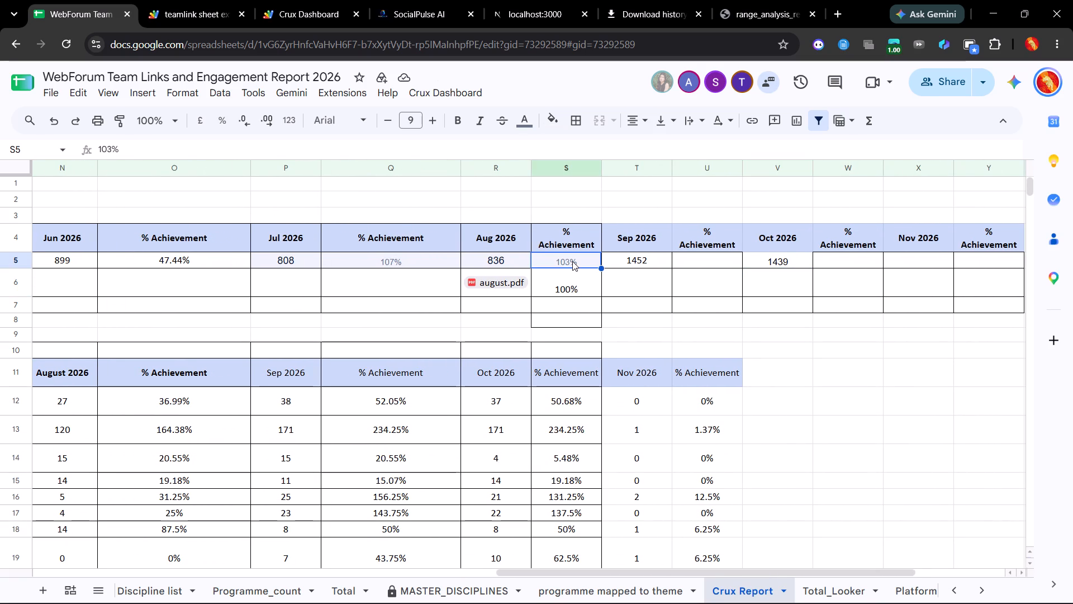
{"action": "left_click", "coordinate": [863, 262]}
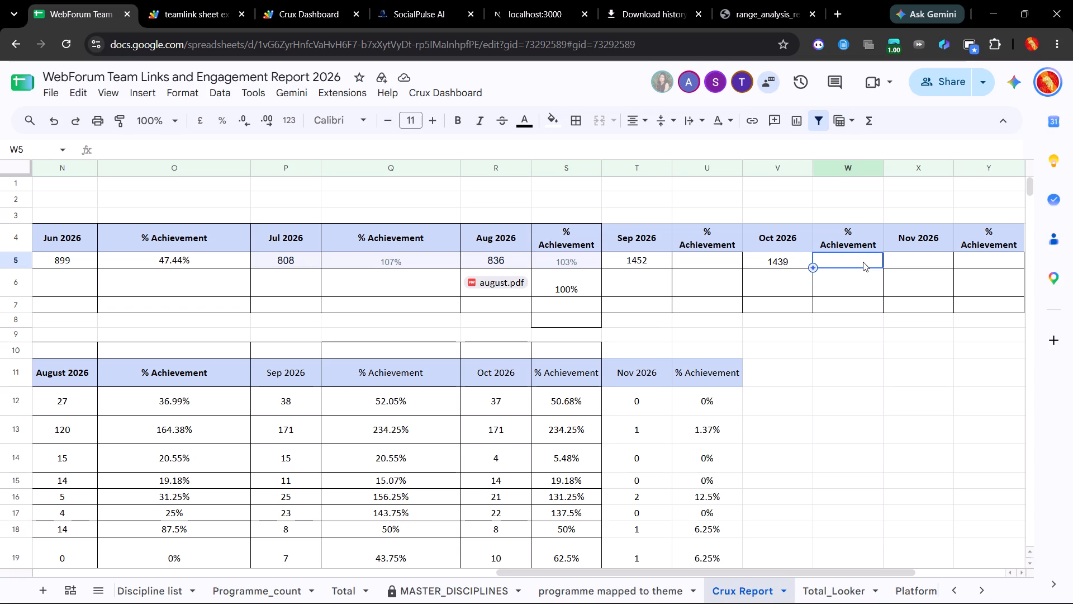
{"action": "left_click", "coordinate": [863, 262]}
{"action": "triple_click", "coordinate": [863, 262]}
{"action": "left_click", "coordinate": [863, 262]}
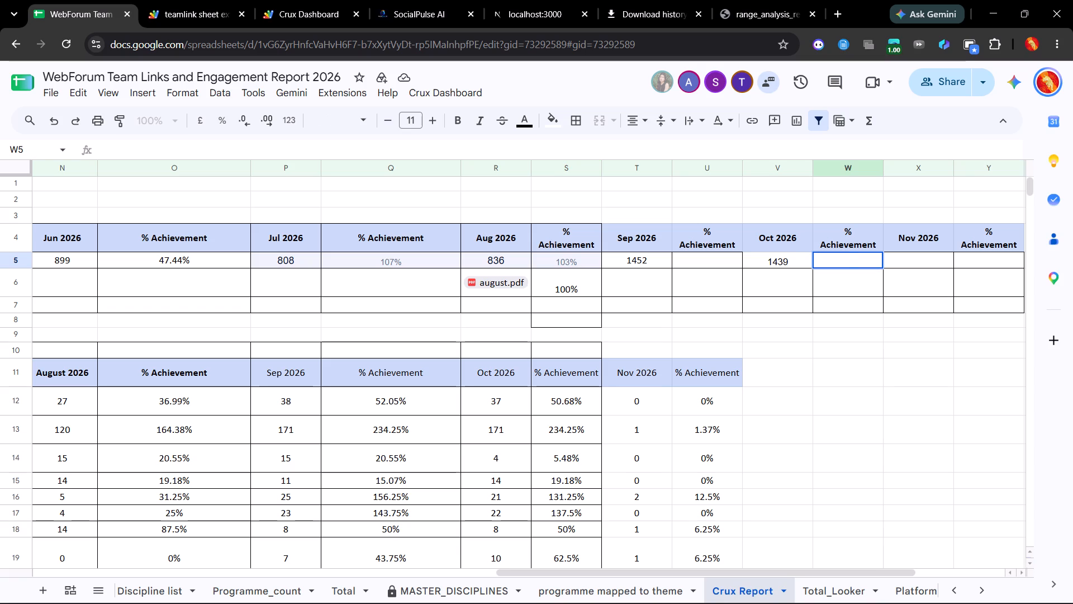
{"action": "triple_click", "coordinate": [863, 262]}
{"action": "left_click", "coordinate": [863, 262]}
{"action": "scroll", "coordinate": [863, 262], "scroll_direction": "right", "scroll_amount": 1}
{"action": "left_click", "coordinate": [593, 262]}
{"action": "triple_click", "coordinate": [593, 262]}
{"action": "double_click", "coordinate": [593, 262]}
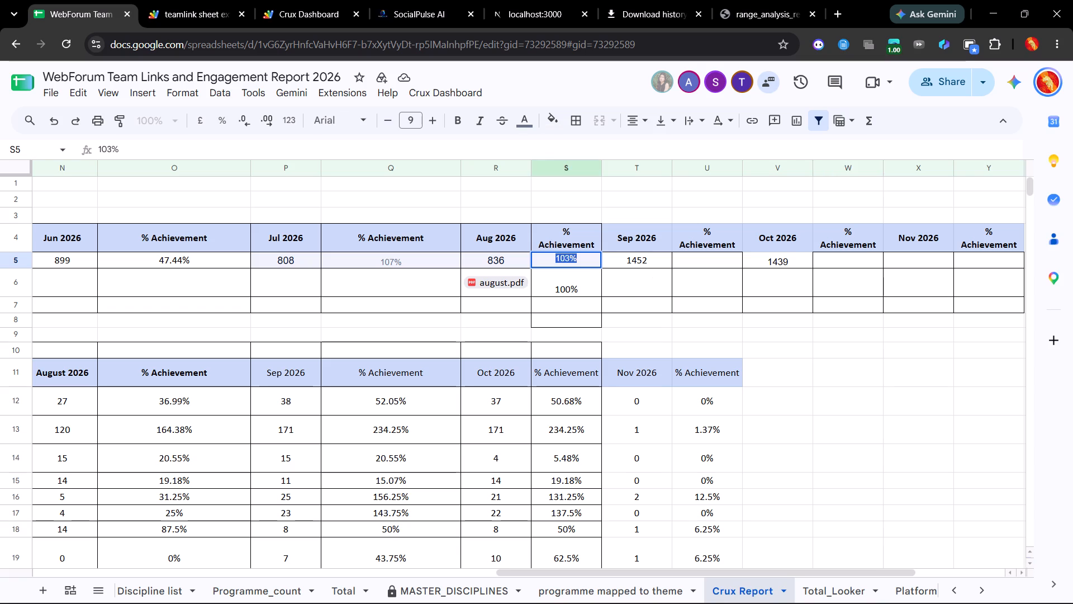
{"action": "left_click", "coordinate": [625, 302]}
Review the Monthly Targets column and the earlier months' counts and achievement percentages in the Crux Report summary table.
{"action": "scroll", "coordinate": [625, 302], "scroll_direction": "right", "scroll_amount": 6}
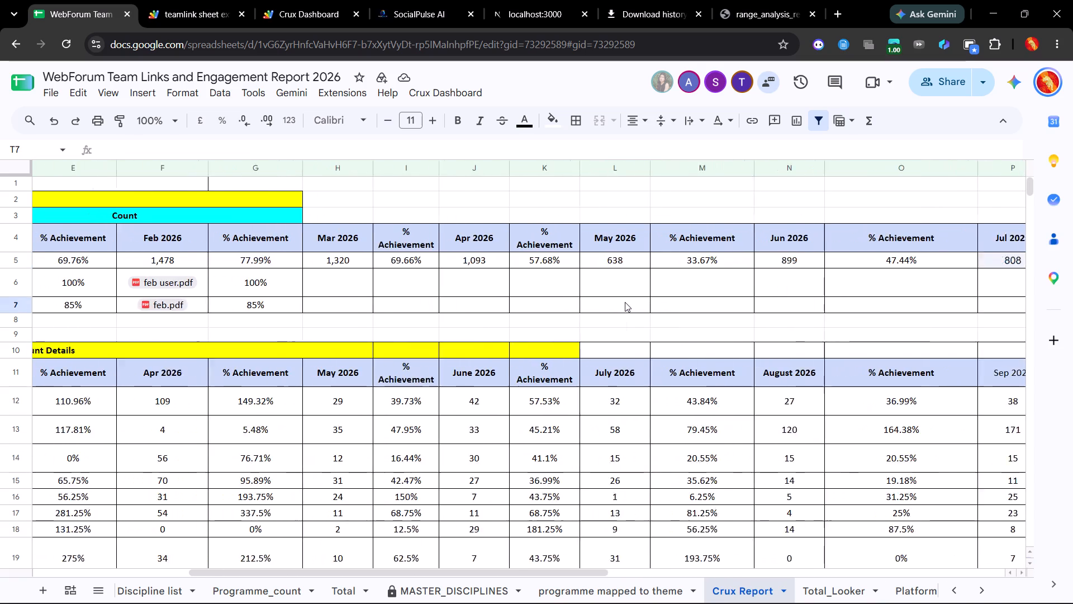
{"action": "scroll", "coordinate": [625, 302], "scroll_direction": "right", "scroll_amount": 4}
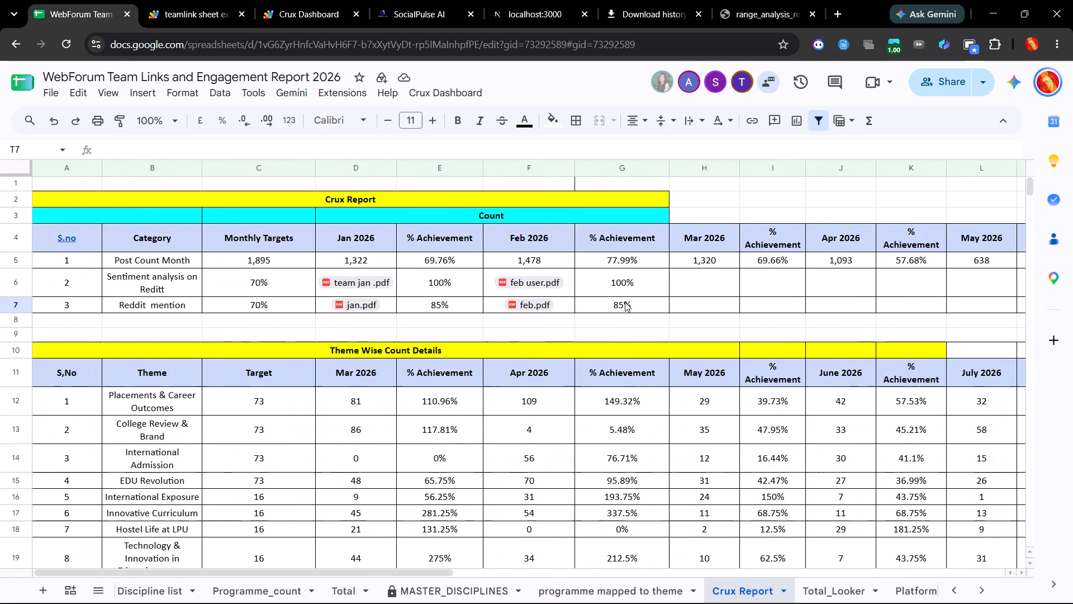
{"action": "scroll", "coordinate": [625, 302], "scroll_direction": "right", "scroll_amount": 1}
{"action": "scroll", "coordinate": [625, 302], "scroll_direction": "left", "scroll_amount": 3}
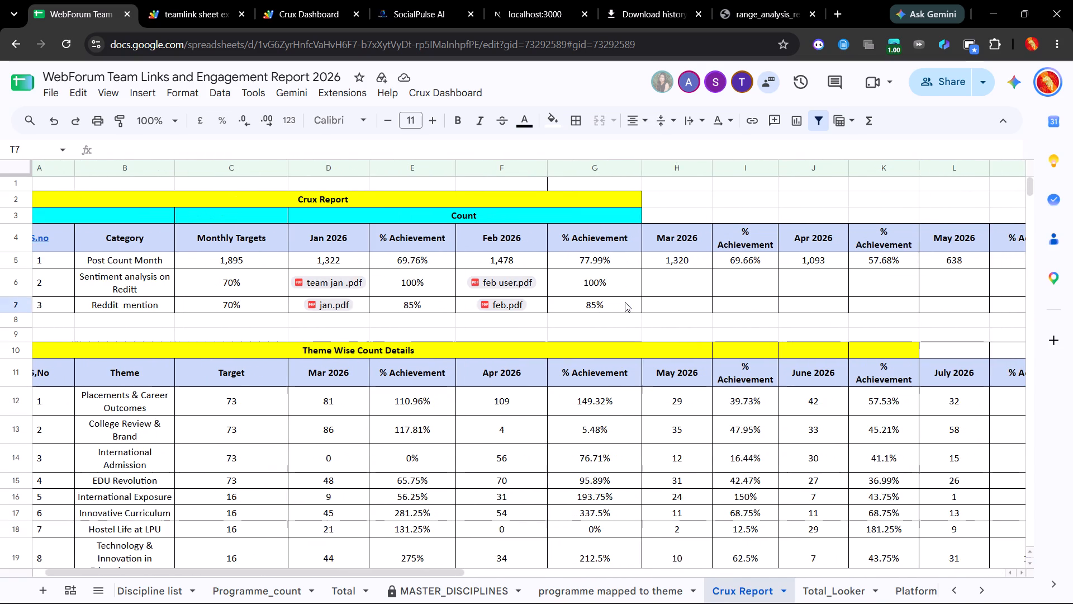
{"action": "scroll", "coordinate": [625, 302], "scroll_direction": "left", "scroll_amount": 5}
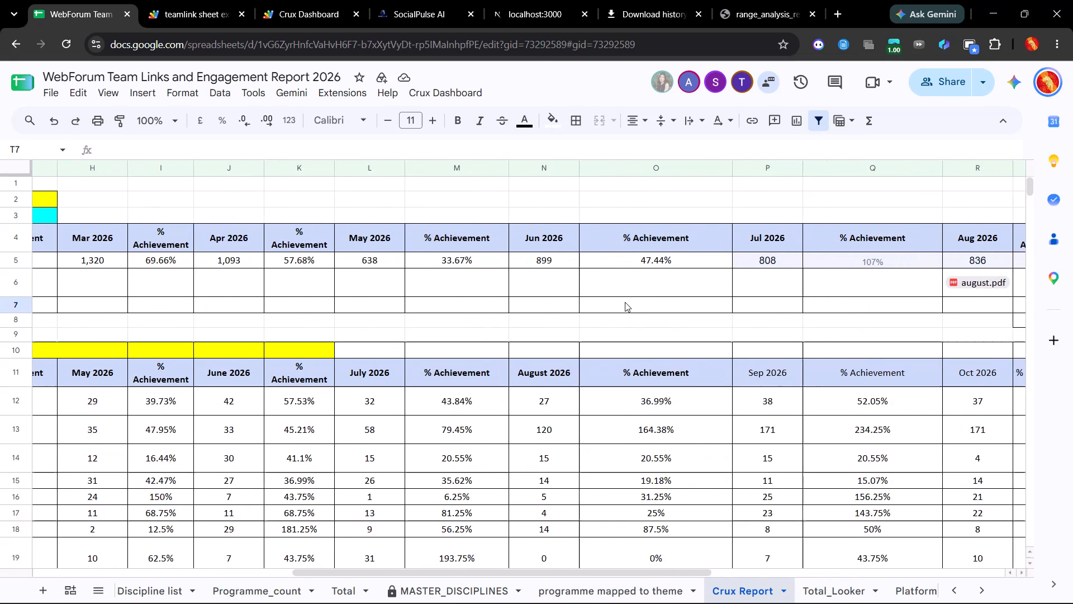
{"action": "scroll", "coordinate": [625, 302], "scroll_direction": "left", "scroll_amount": 4}
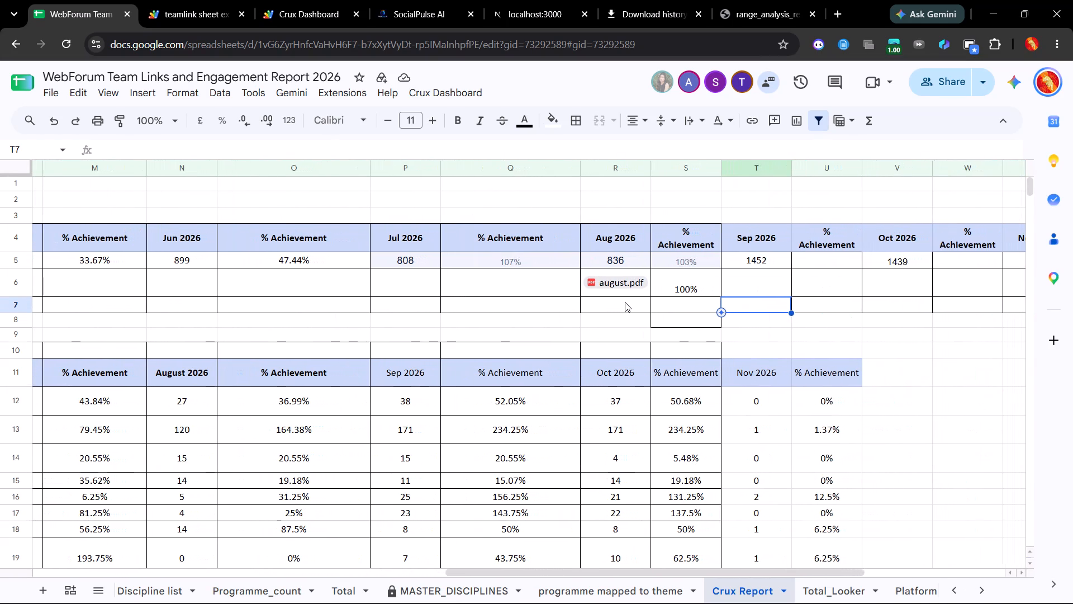
{"action": "scroll", "coordinate": [625, 302], "scroll_direction": "left", "scroll_amount": 1}
Compare the October % Achievement cell W5 with the Post Count Month target and the earlier months' percentages and PDF entries.
{"action": "left_click", "coordinate": [975, 267]}
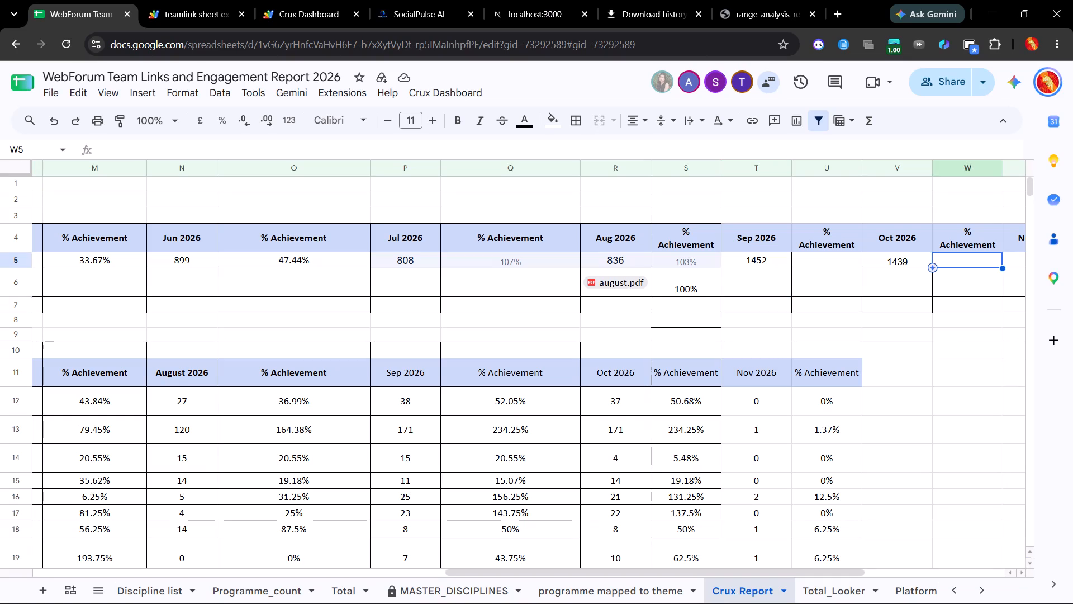
{"action": "triple_click", "coordinate": [946, 257]}
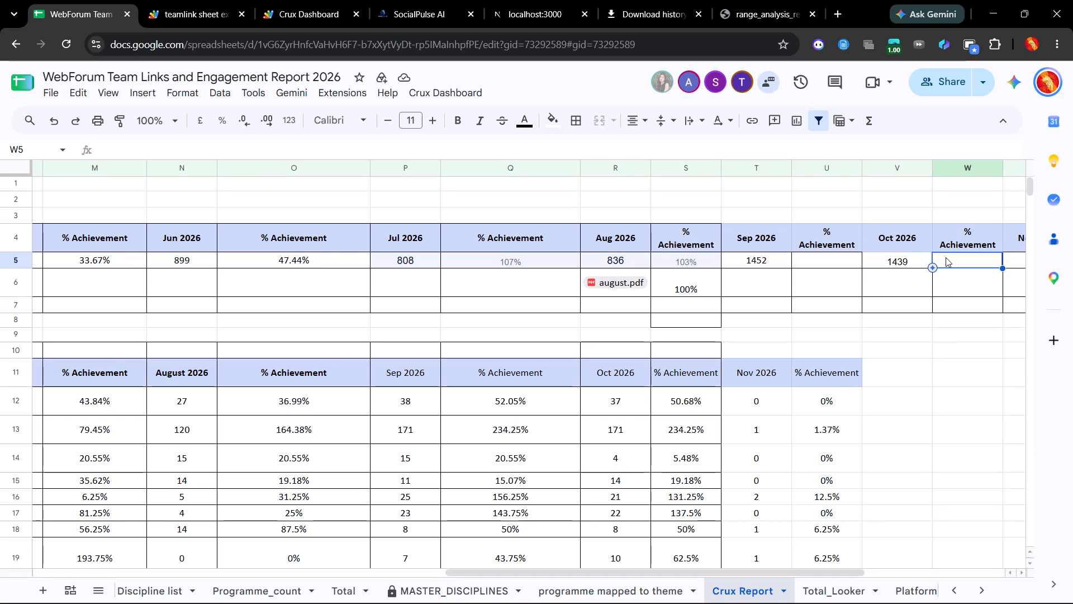
{"action": "scroll", "coordinate": [946, 257], "scroll_direction": "right", "scroll_amount": 5}
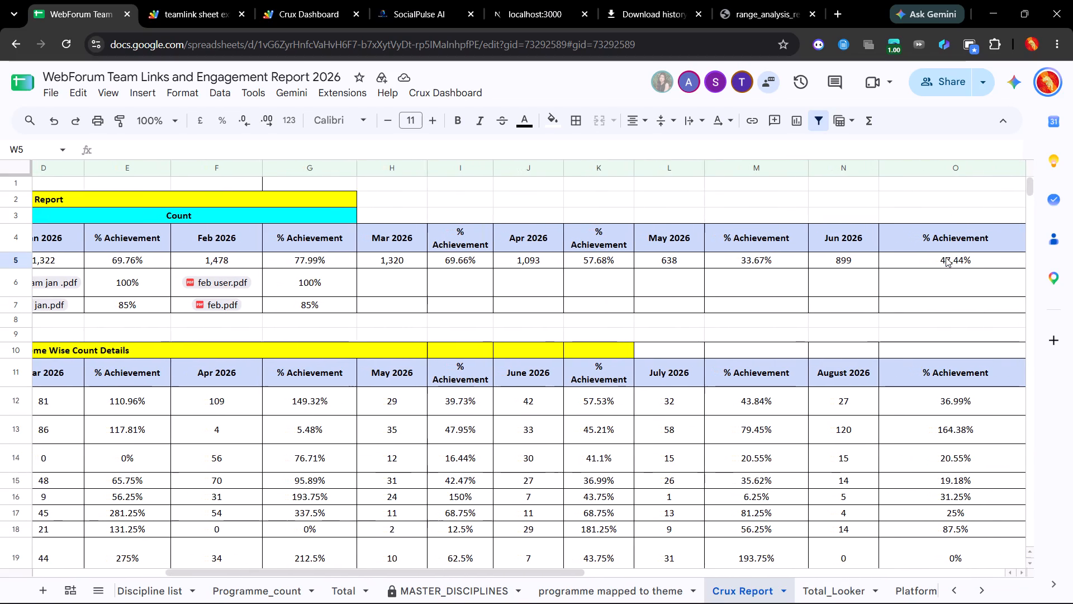
{"action": "scroll", "coordinate": [946, 257], "scroll_direction": "right", "scroll_amount": 2}
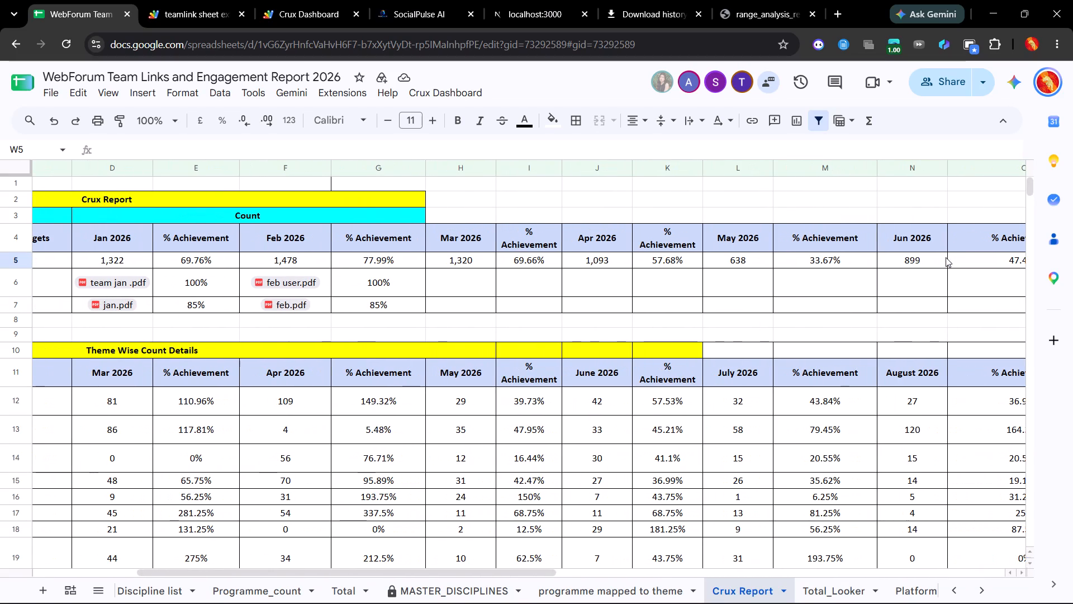
{"action": "scroll", "coordinate": [946, 257], "scroll_direction": "right", "scroll_amount": 2}
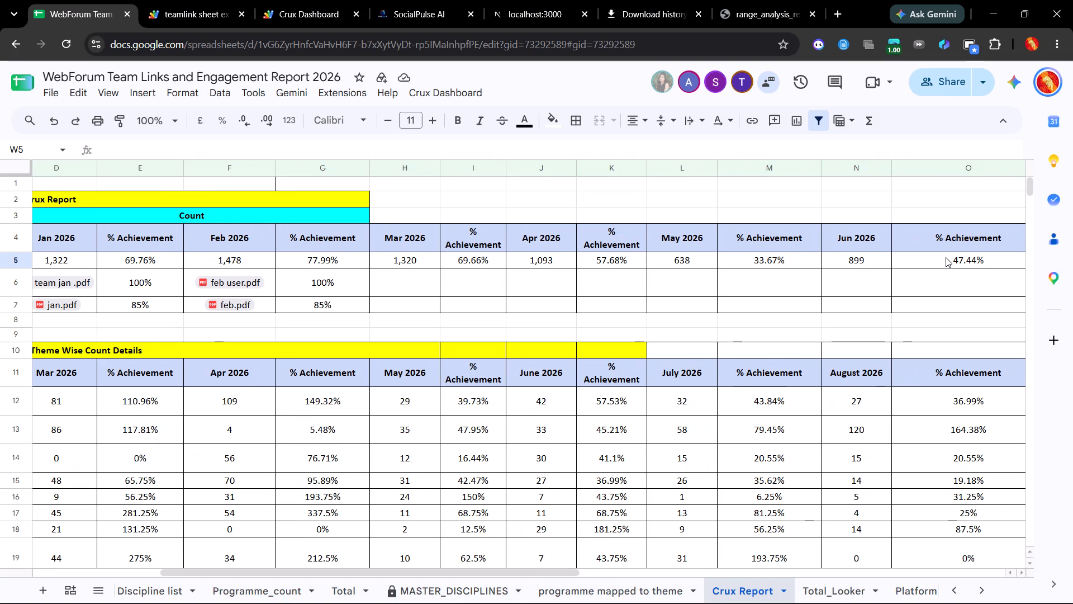
{"action": "scroll", "coordinate": [946, 257], "scroll_direction": "left", "scroll_amount": 5}
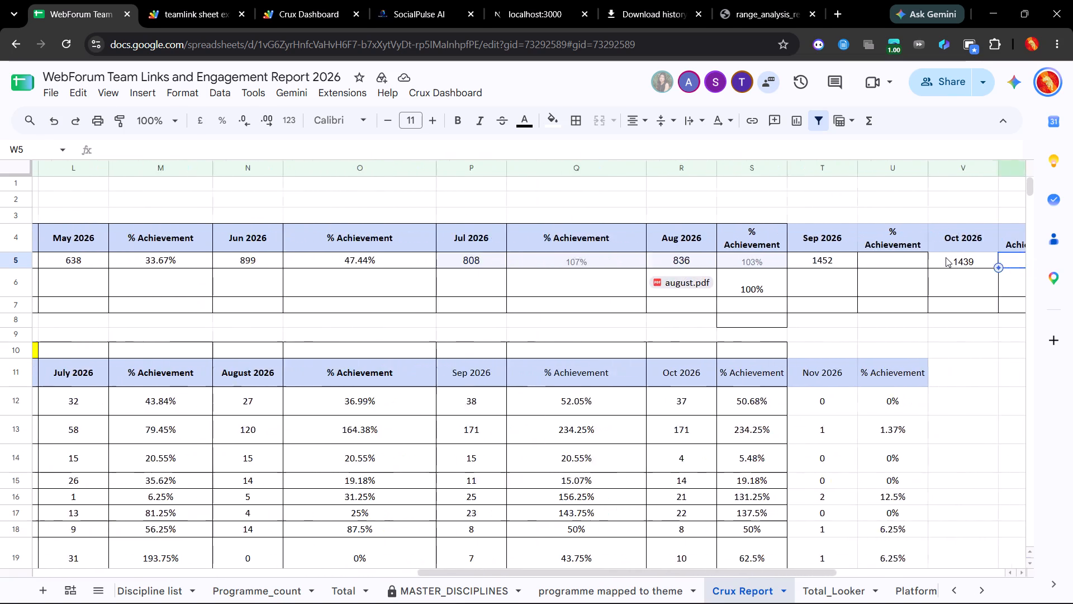
{"action": "scroll", "coordinate": [946, 257], "scroll_direction": "left", "scroll_amount": 3}
{"action": "left_click", "coordinate": [822, 267]}
{"action": "triple_click", "coordinate": [822, 267]}
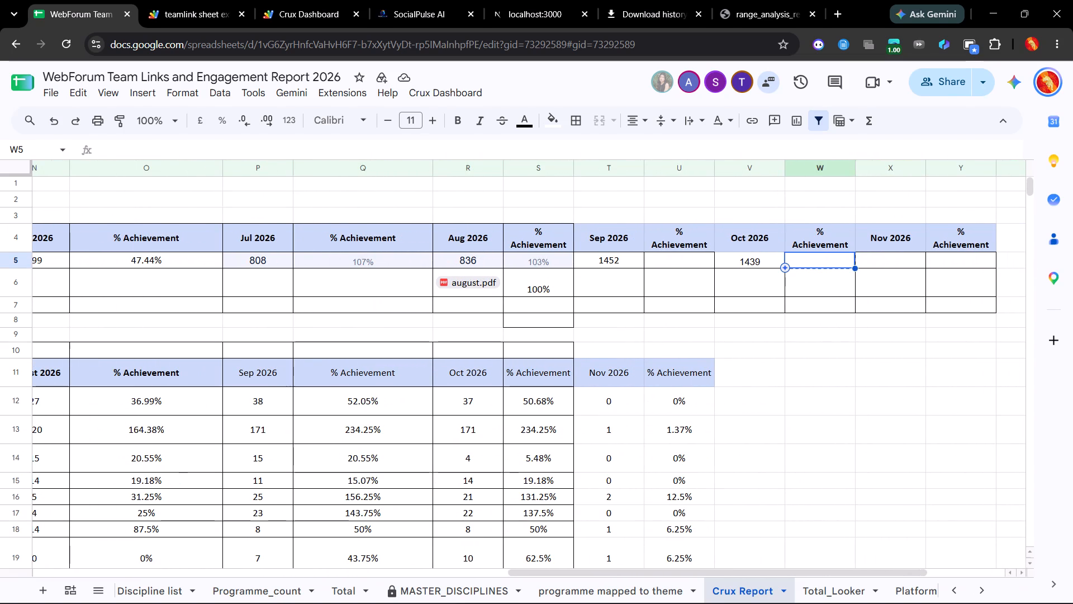
{"action": "left_click", "coordinate": [822, 267]}
{"action": "scroll", "coordinate": [692, 271], "scroll_direction": "right", "scroll_amount": 8}
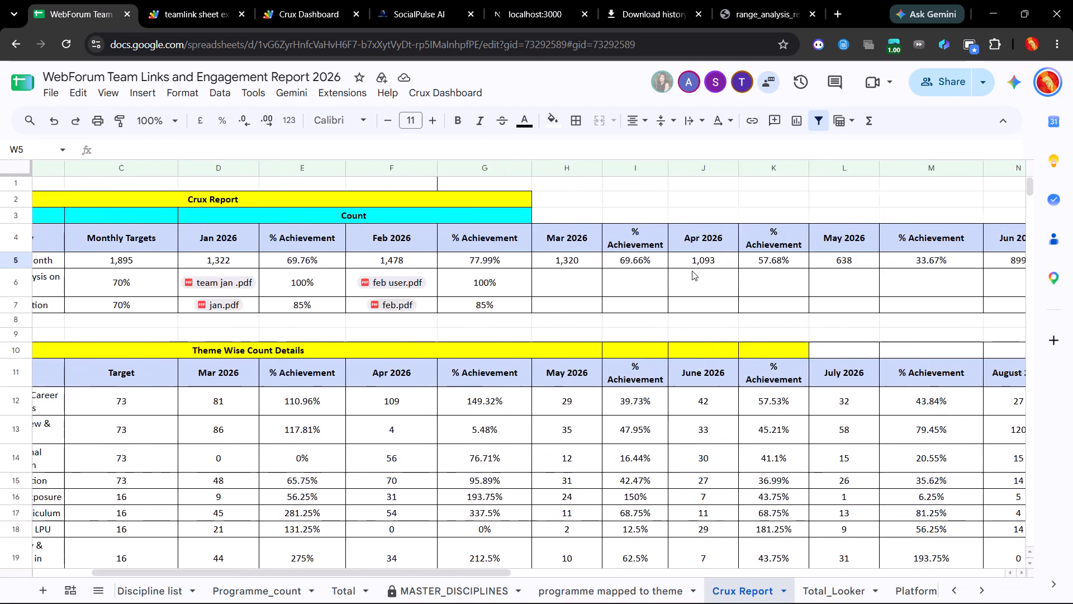
{"action": "scroll", "coordinate": [692, 271], "scroll_direction": "up", "scroll_amount": 1}
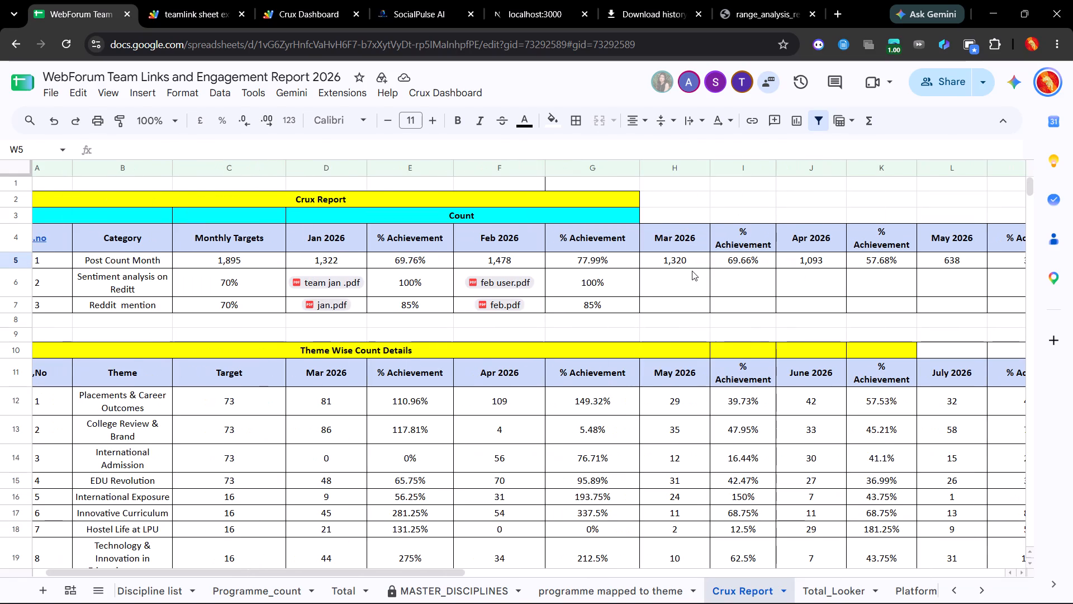
{"action": "scroll", "coordinate": [692, 271], "scroll_direction": "up", "scroll_amount": 2}
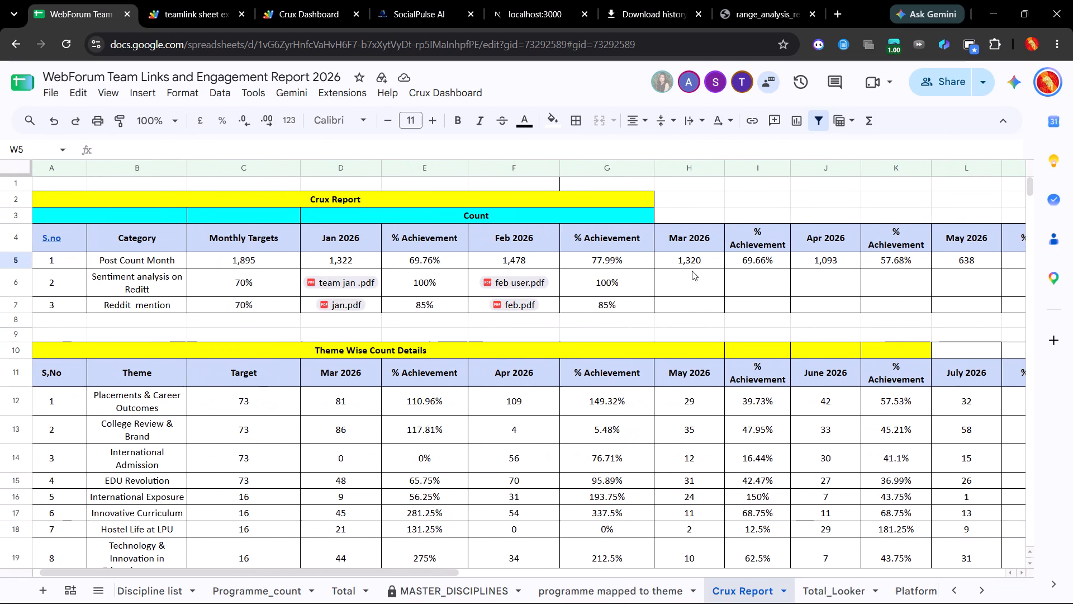
{"action": "scroll", "coordinate": [692, 271], "scroll_direction": "up", "scroll_amount": 1}
{"action": "scroll", "coordinate": [692, 271], "scroll_direction": "left", "scroll_amount": 1}
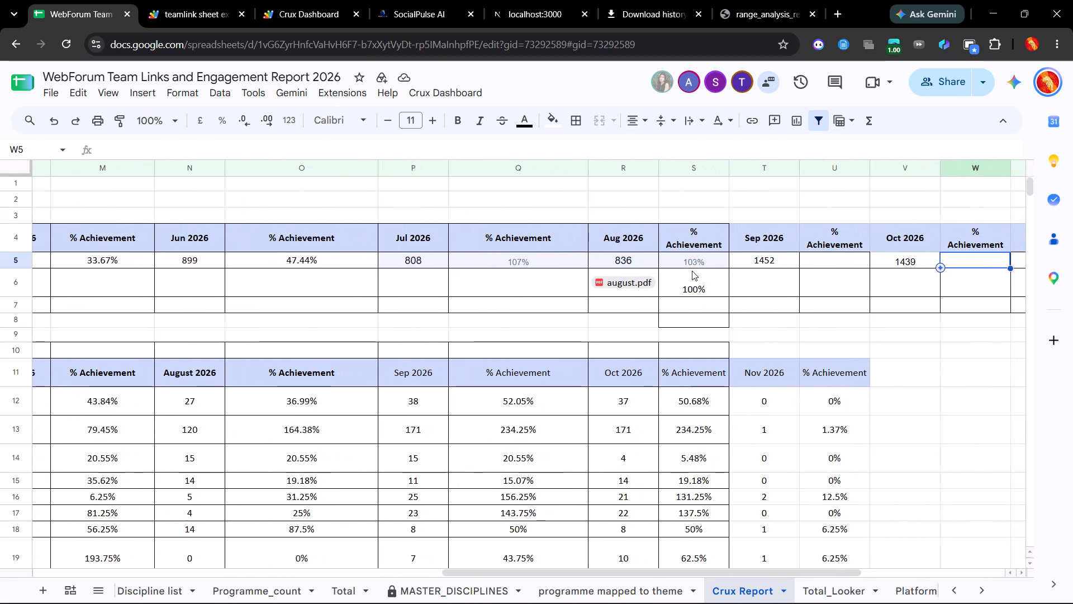
{"action": "scroll", "coordinate": [692, 271], "scroll_direction": "left", "scroll_amount": 1}
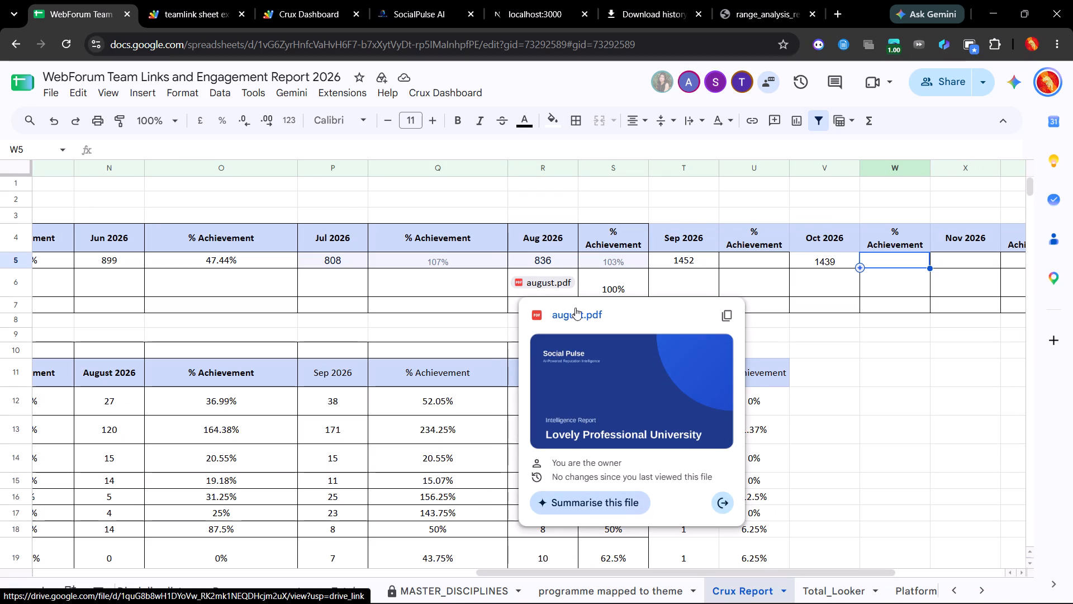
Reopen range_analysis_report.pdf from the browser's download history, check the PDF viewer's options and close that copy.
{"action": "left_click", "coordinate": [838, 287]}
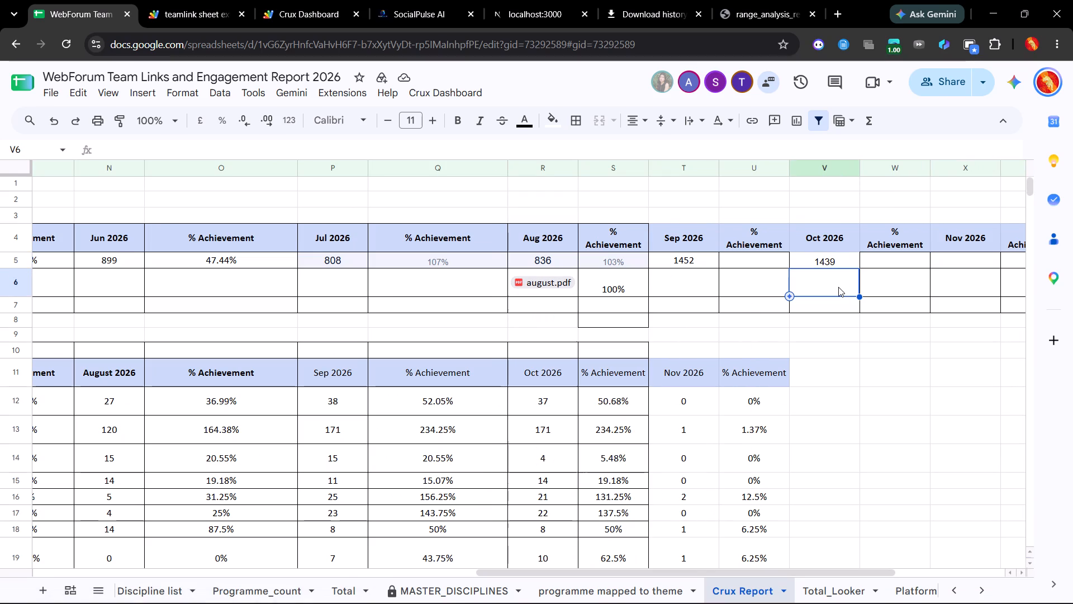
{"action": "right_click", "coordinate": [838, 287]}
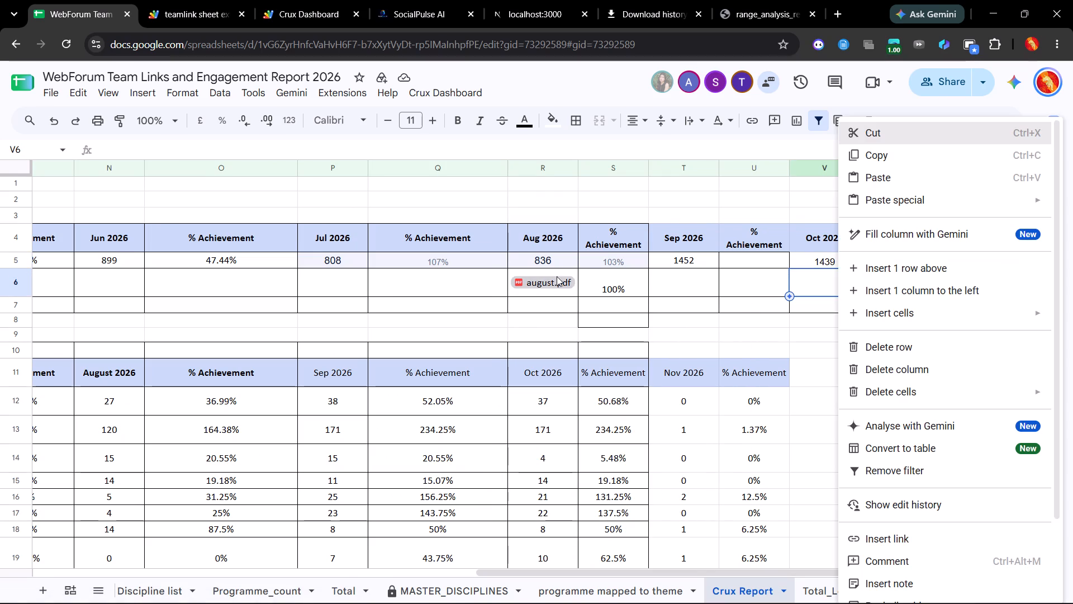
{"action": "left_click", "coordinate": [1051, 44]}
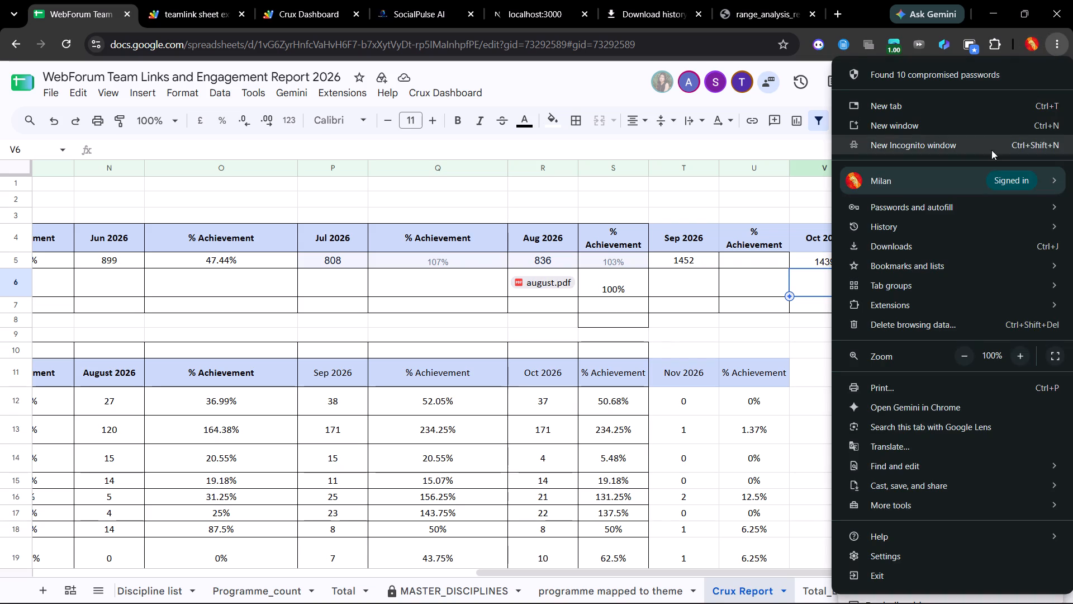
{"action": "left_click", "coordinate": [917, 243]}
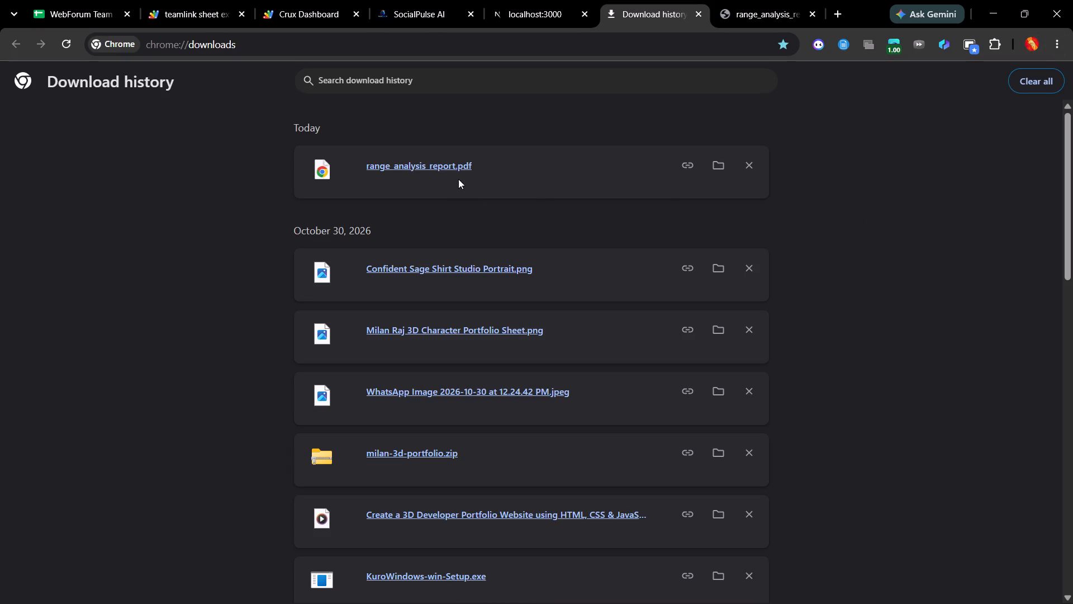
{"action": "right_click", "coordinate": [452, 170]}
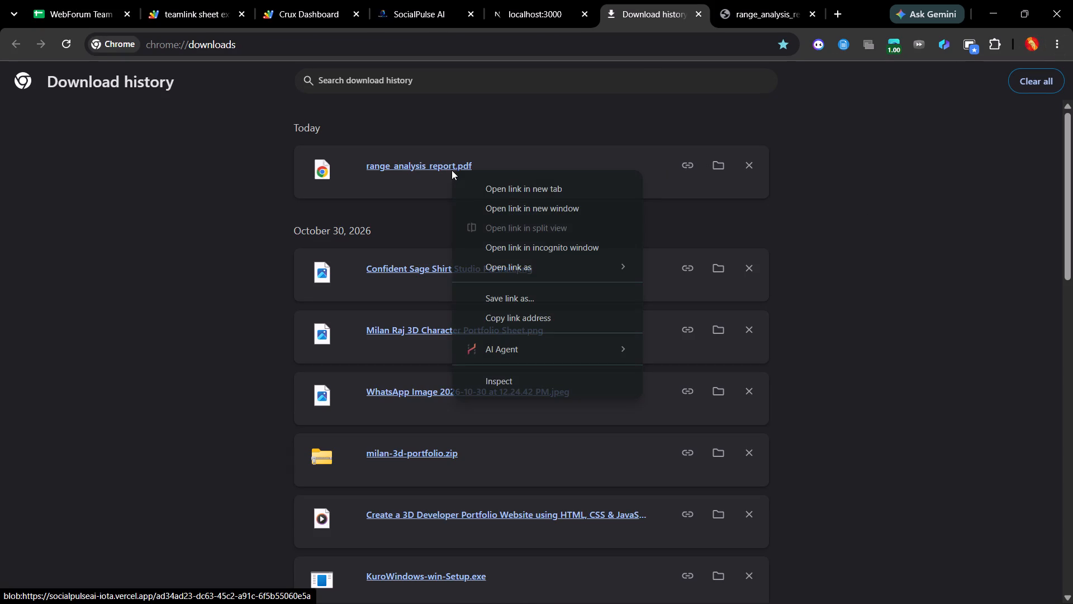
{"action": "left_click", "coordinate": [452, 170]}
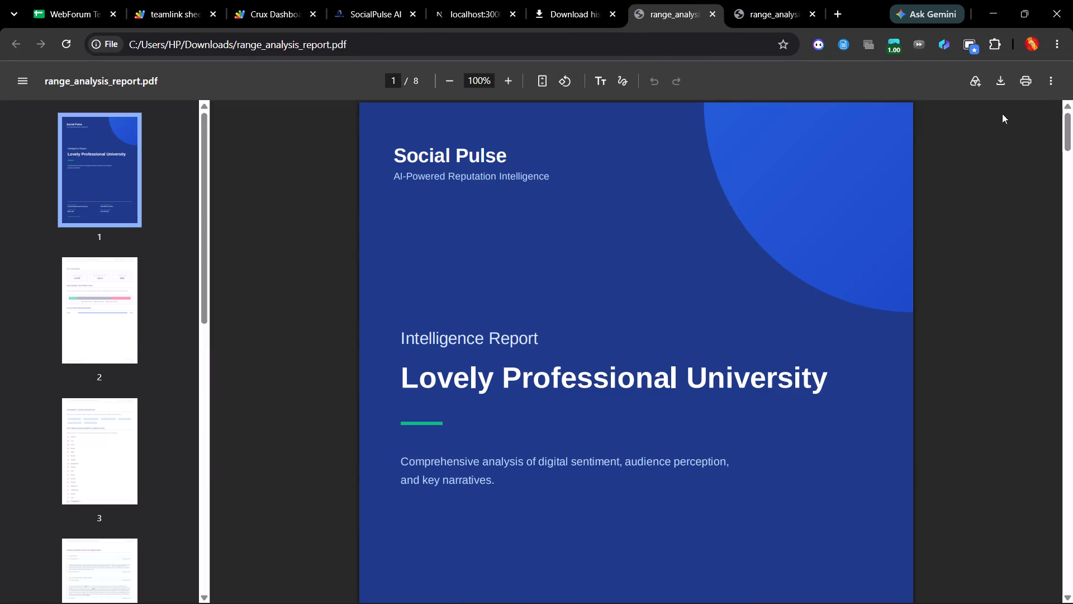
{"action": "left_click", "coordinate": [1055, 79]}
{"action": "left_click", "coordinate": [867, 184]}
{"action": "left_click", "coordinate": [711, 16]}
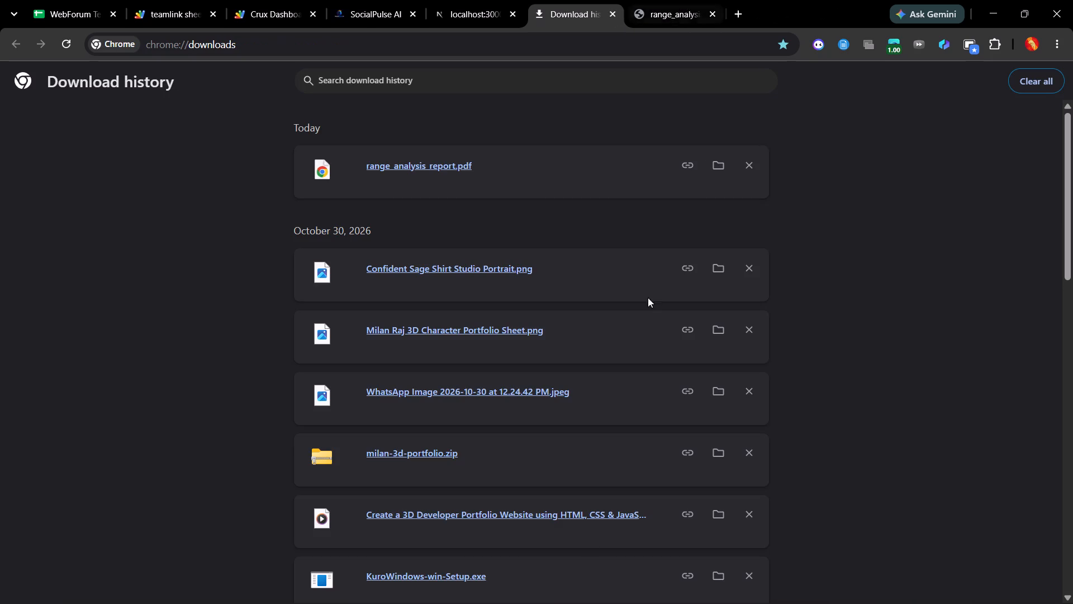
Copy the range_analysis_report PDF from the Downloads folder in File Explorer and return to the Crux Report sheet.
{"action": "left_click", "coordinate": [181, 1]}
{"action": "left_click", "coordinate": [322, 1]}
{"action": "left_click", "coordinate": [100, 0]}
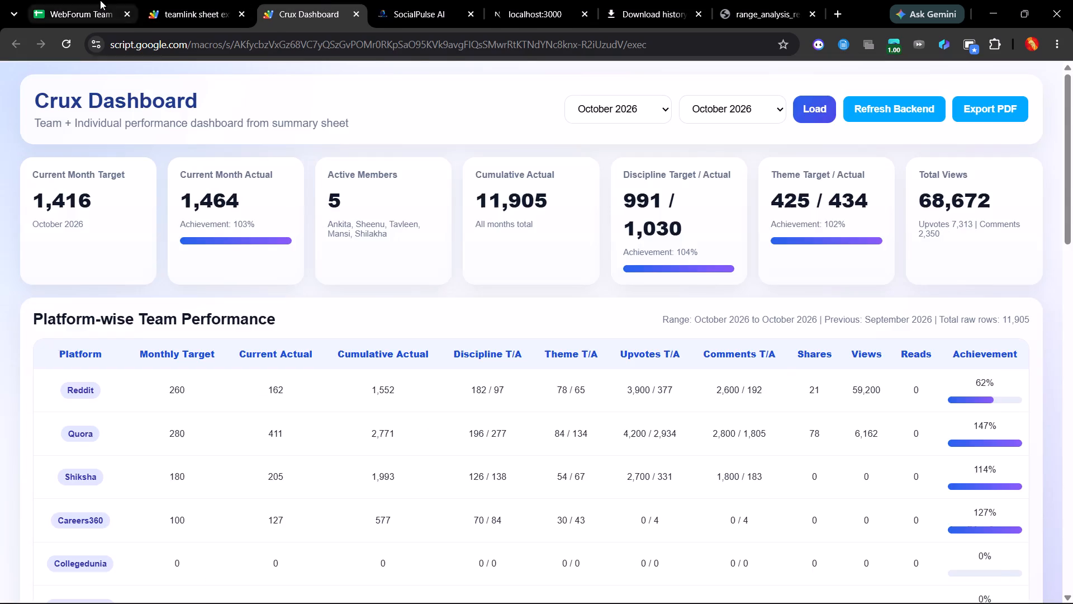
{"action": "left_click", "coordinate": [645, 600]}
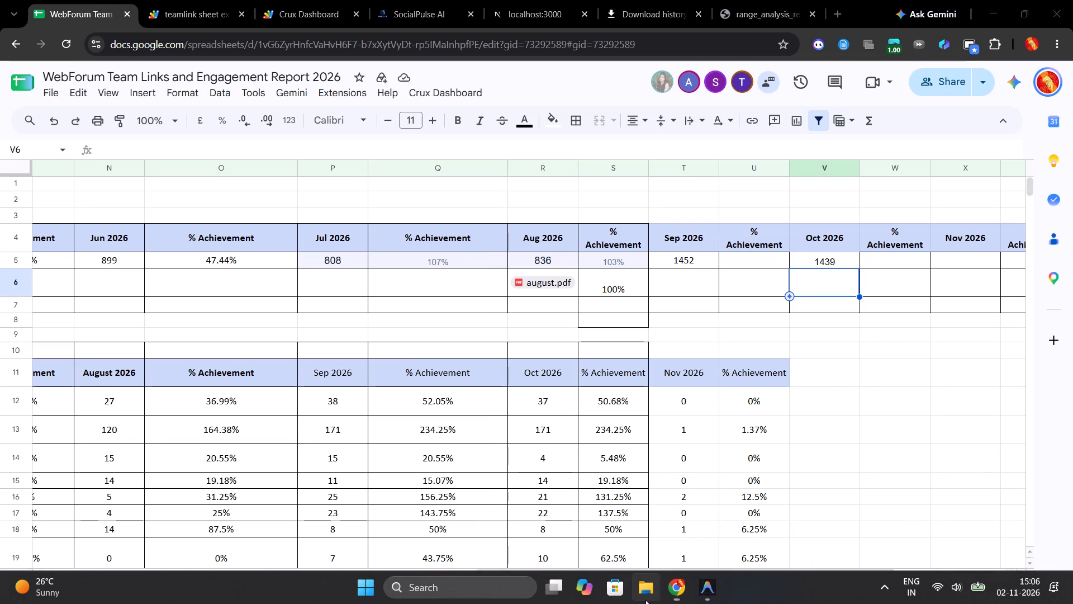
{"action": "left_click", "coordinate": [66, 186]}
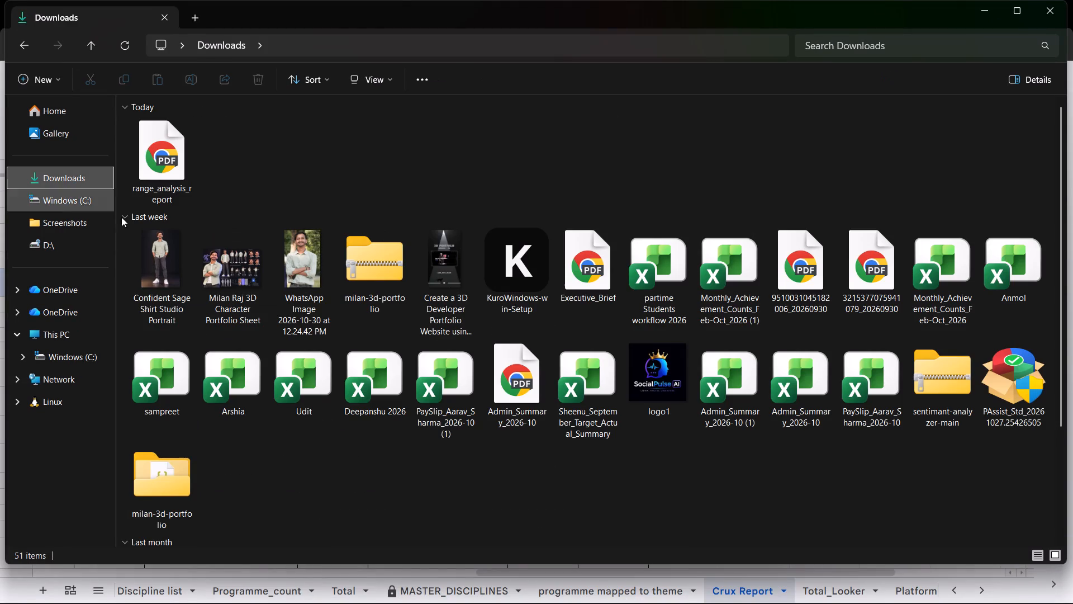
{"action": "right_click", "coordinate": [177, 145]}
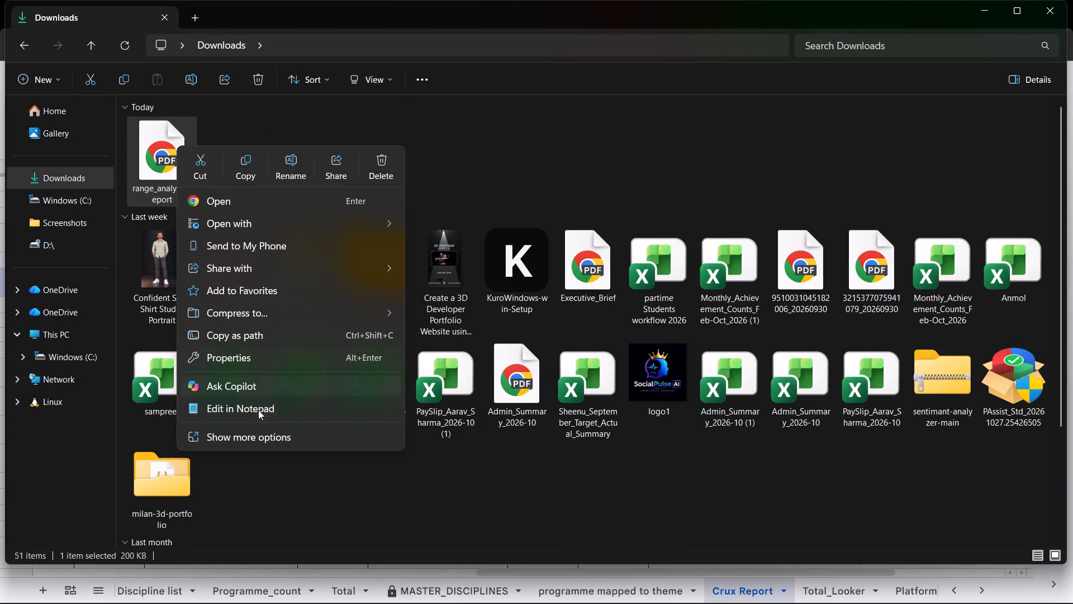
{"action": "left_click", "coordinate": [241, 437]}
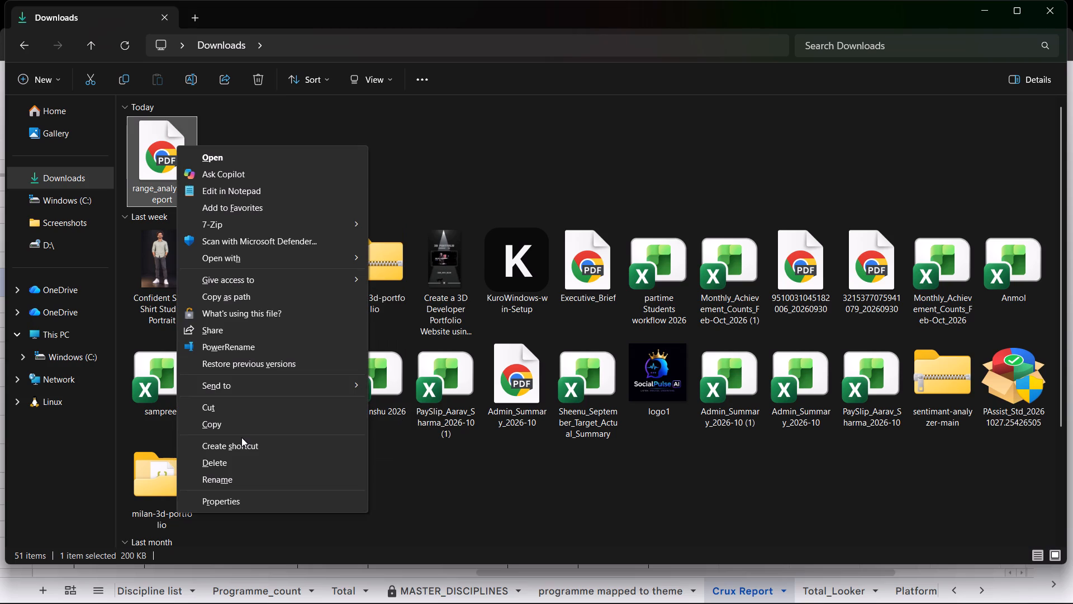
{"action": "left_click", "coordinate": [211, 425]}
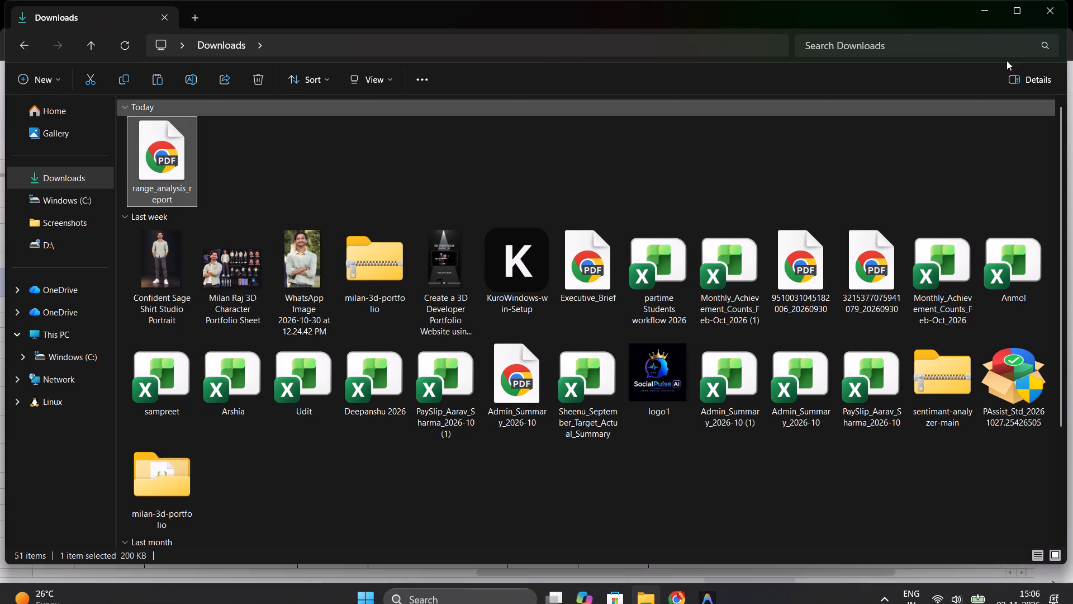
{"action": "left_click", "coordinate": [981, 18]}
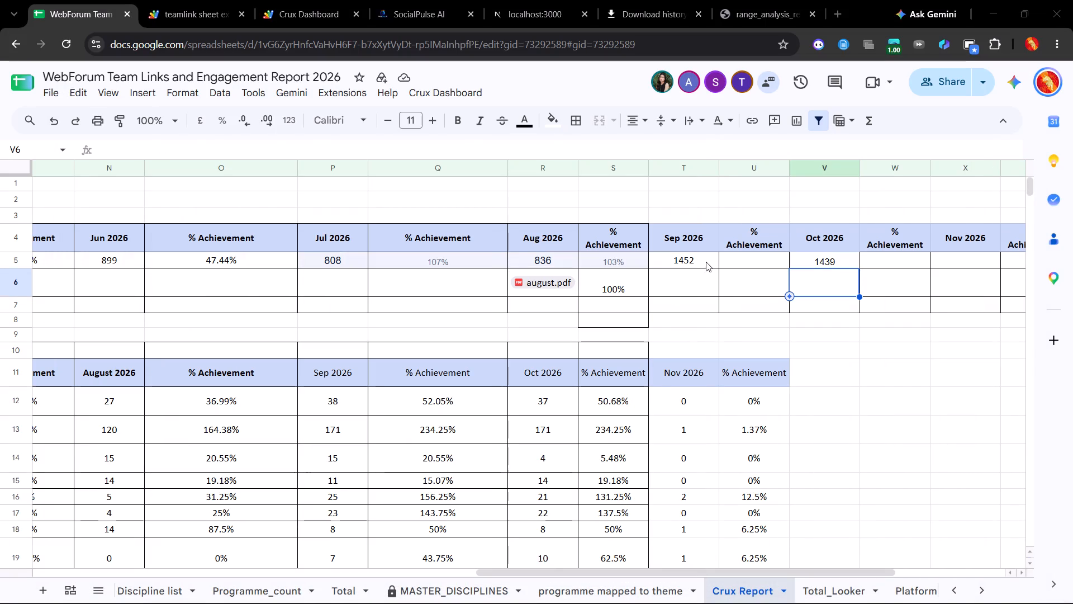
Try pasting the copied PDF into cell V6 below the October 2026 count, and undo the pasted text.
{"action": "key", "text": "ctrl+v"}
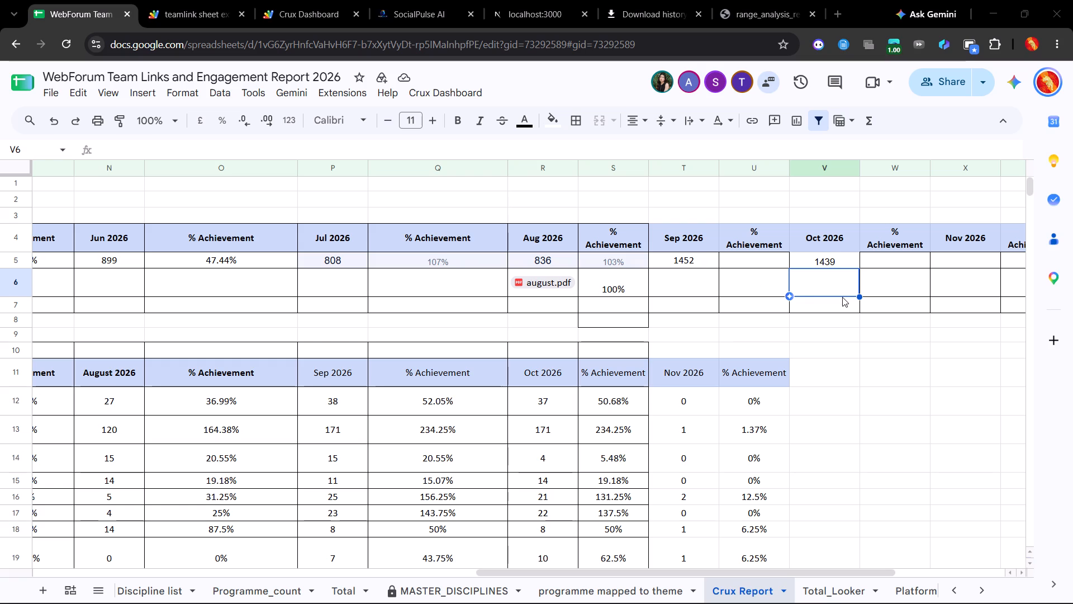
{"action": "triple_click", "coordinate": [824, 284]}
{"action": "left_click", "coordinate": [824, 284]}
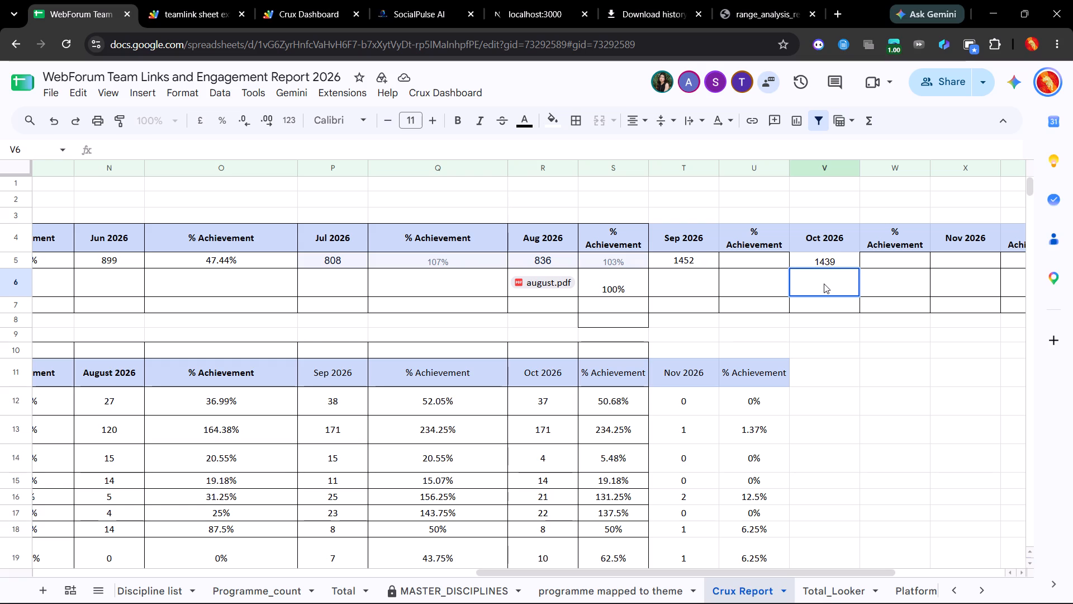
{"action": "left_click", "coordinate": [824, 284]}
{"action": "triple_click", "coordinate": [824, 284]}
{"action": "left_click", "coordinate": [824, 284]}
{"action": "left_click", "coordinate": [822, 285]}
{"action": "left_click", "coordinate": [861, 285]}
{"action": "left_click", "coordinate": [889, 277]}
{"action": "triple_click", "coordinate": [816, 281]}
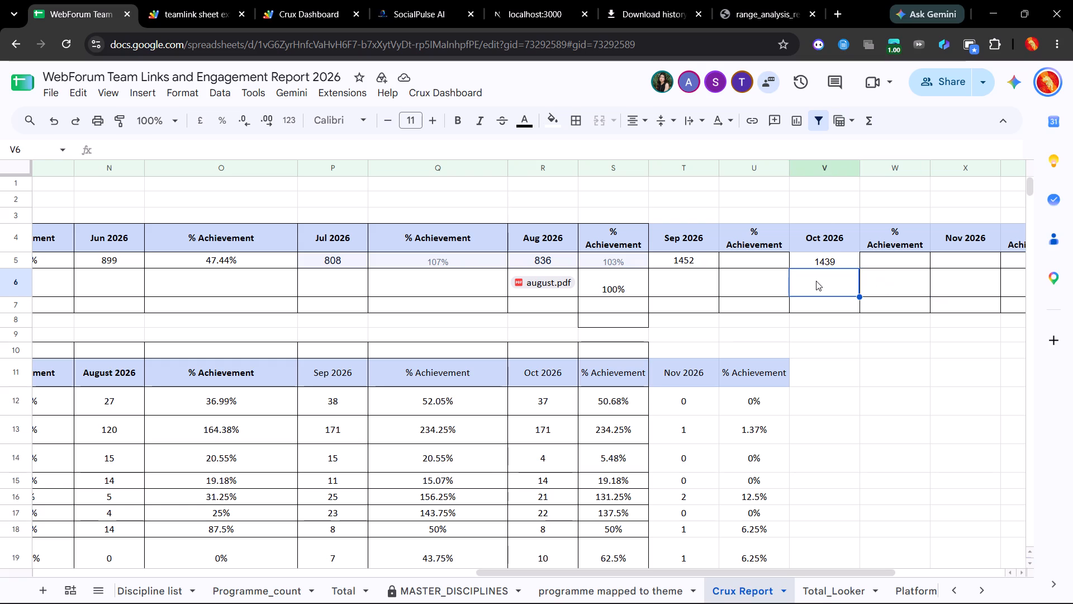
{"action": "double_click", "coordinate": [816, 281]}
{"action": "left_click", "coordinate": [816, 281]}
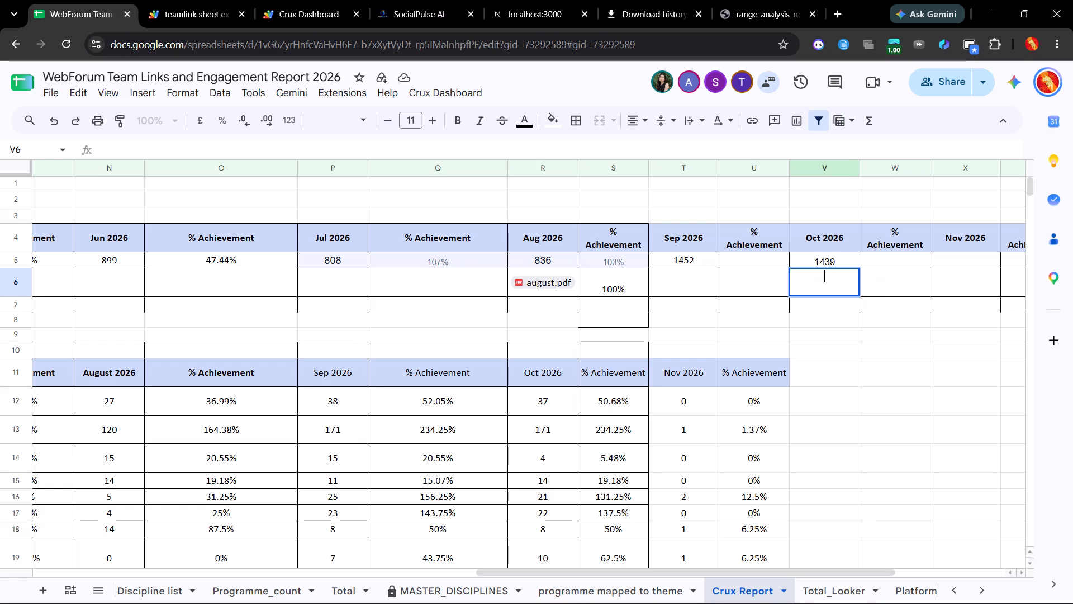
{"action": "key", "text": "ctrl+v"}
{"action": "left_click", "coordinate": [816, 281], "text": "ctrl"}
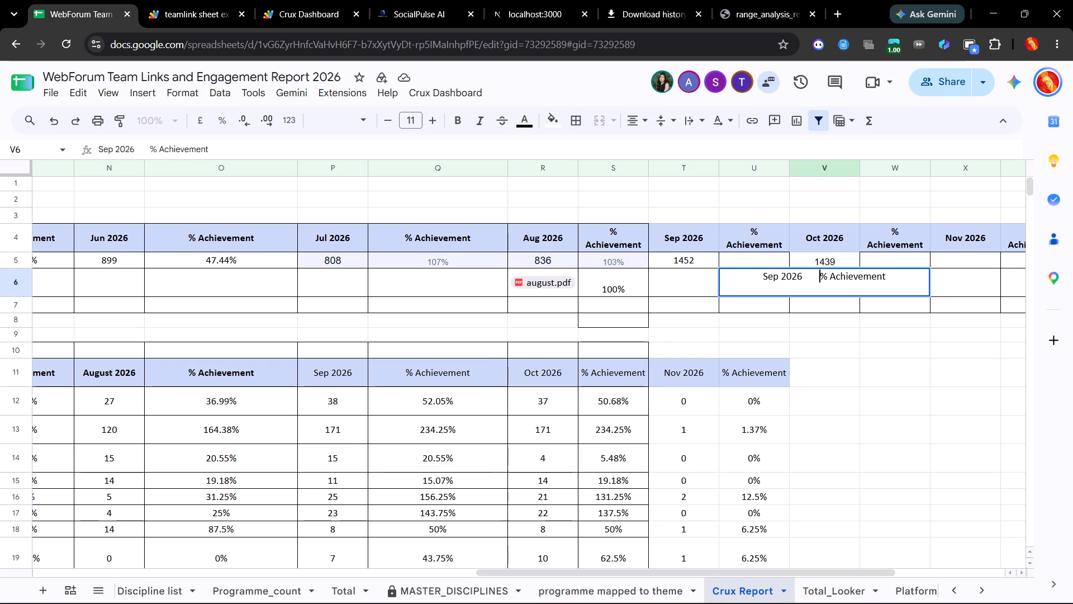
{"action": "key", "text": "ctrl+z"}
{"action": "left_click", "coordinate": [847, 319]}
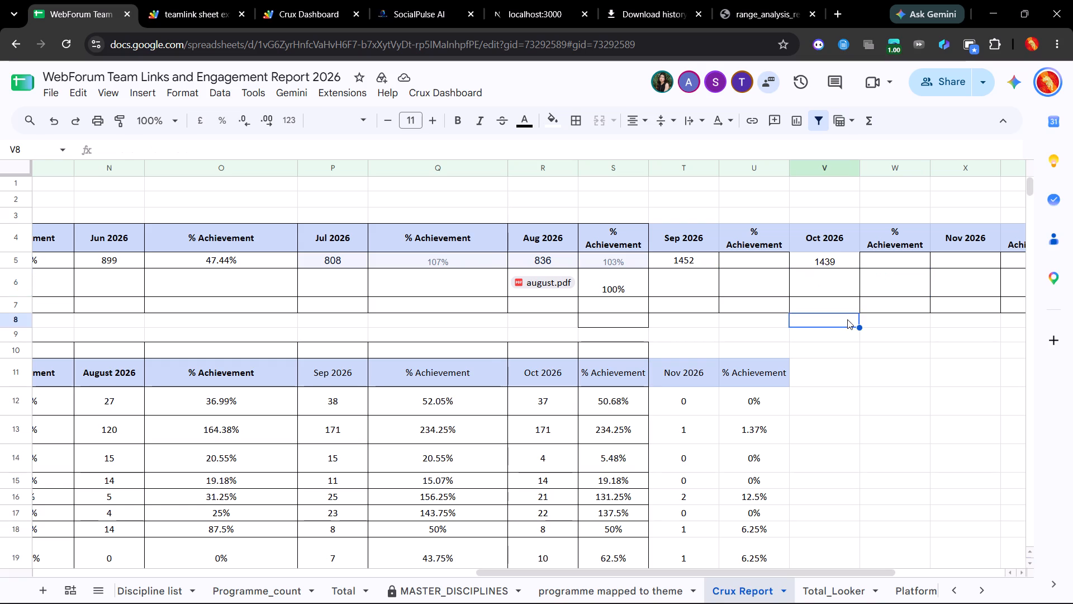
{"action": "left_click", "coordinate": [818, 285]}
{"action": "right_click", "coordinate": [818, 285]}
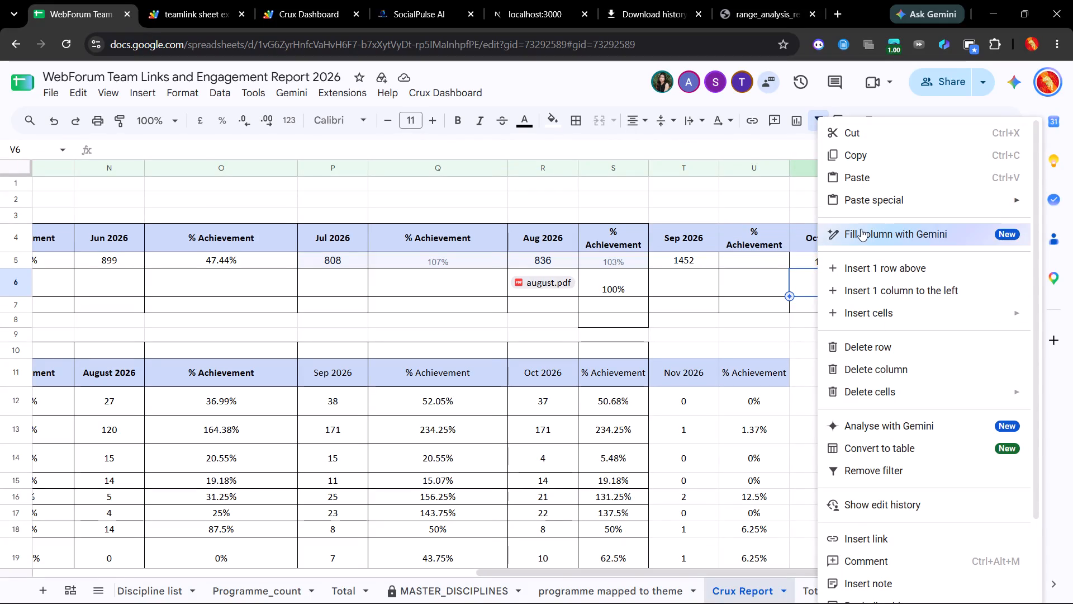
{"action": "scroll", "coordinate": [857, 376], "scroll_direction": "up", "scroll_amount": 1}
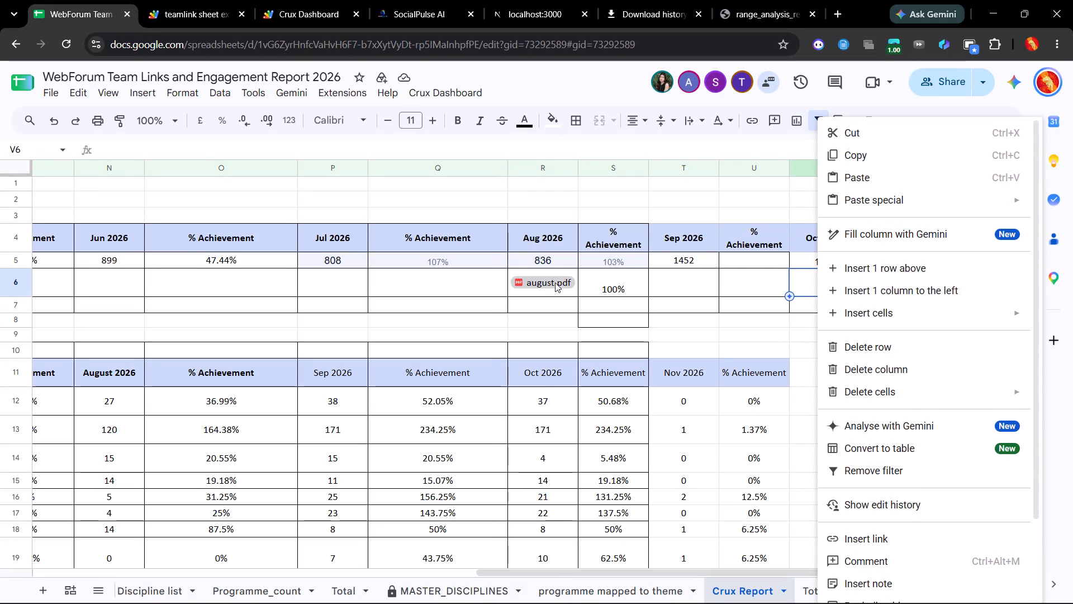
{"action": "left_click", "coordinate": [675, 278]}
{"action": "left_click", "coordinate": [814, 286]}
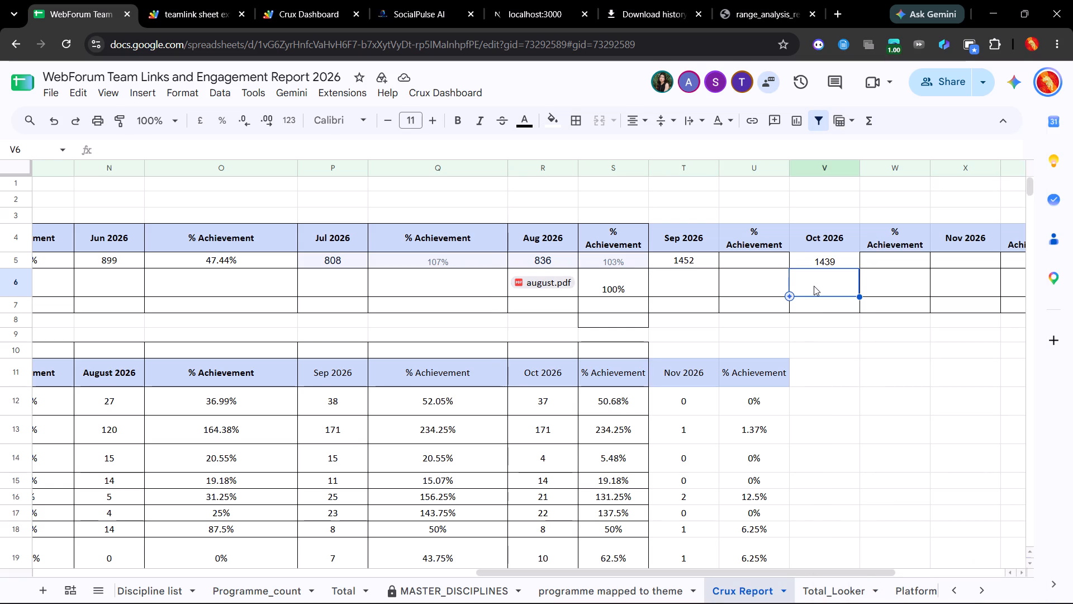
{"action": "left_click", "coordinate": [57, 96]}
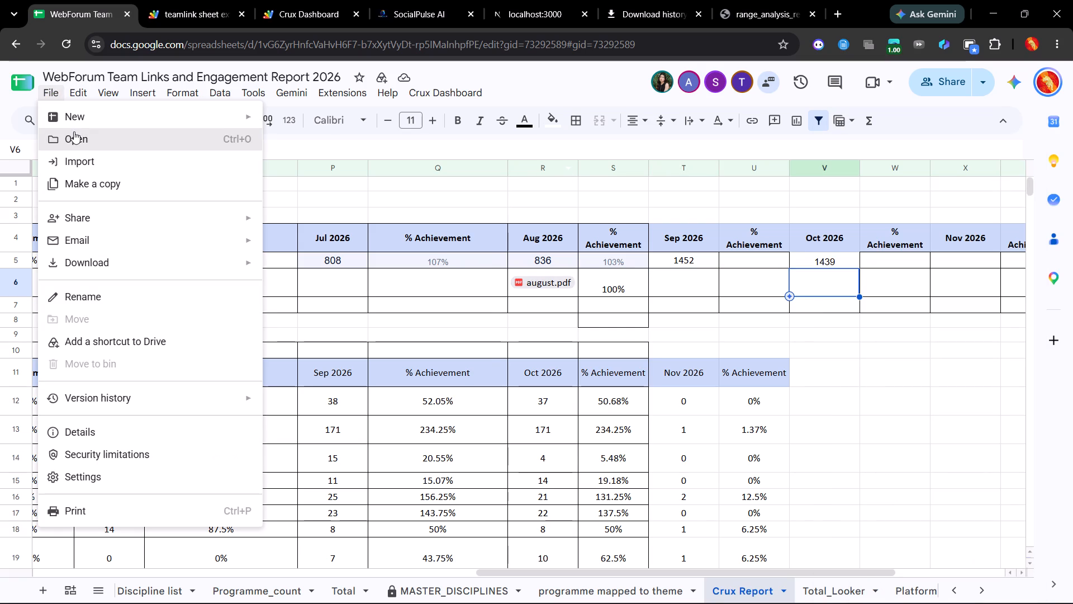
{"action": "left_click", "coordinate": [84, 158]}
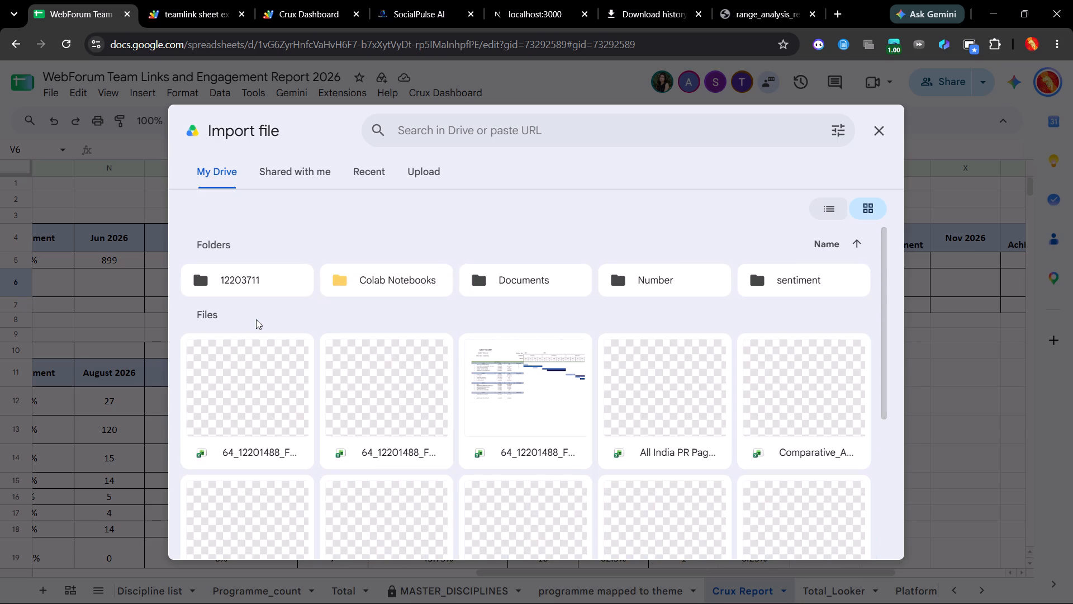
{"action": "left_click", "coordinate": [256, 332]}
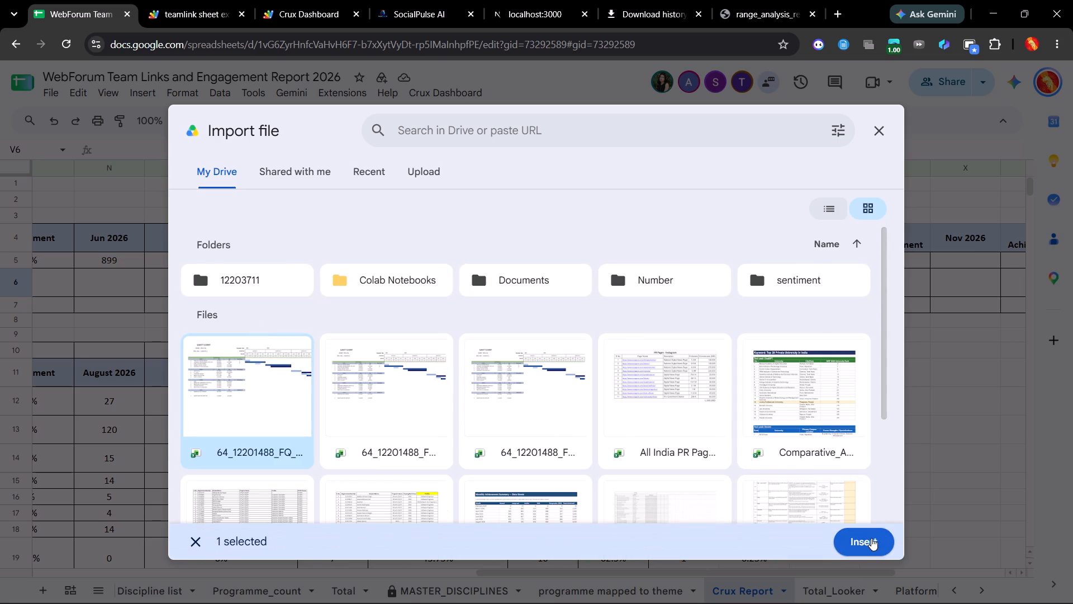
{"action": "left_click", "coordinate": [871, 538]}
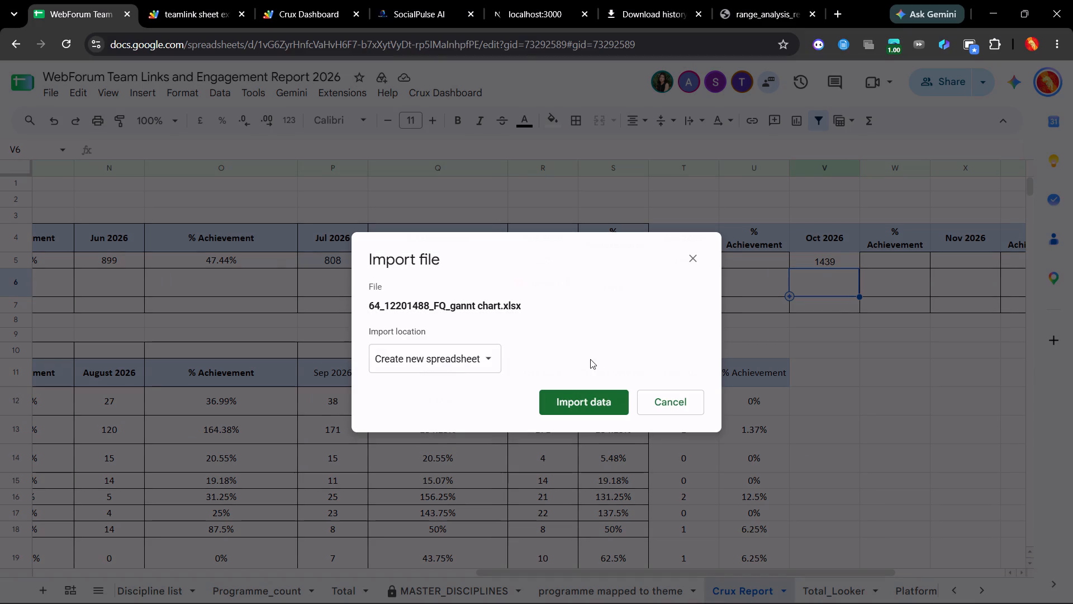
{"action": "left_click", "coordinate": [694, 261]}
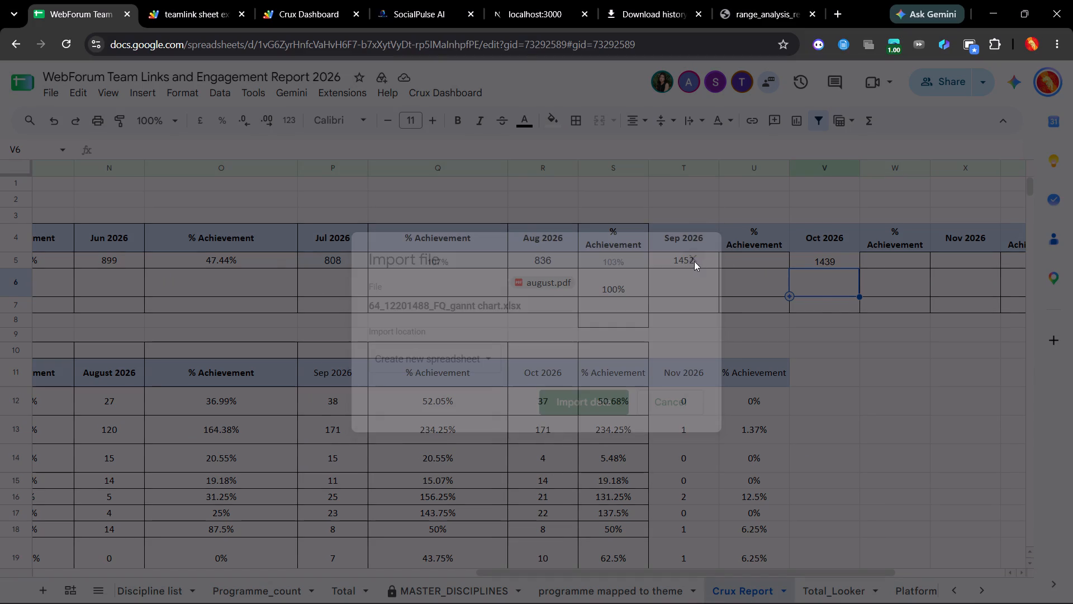
Look through the paste and insert options for a way to place the PDF report in cell V6.
{"action": "triple_click", "coordinate": [816, 288]}
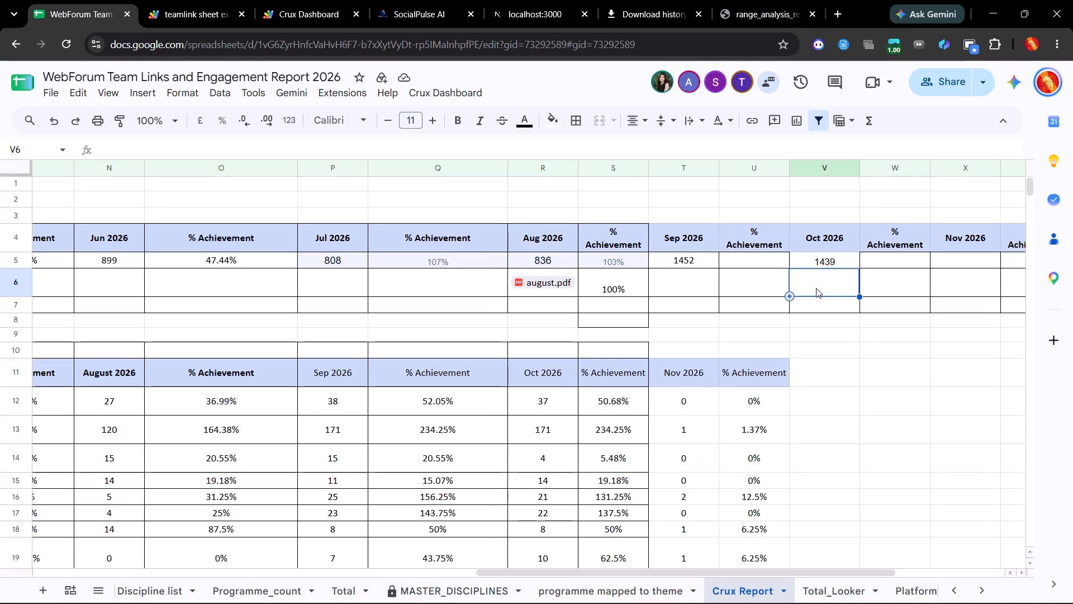
{"action": "left_click", "coordinate": [816, 288]}
{"action": "left_click", "coordinate": [818, 286]}
{"action": "left_click", "coordinate": [837, 276]}
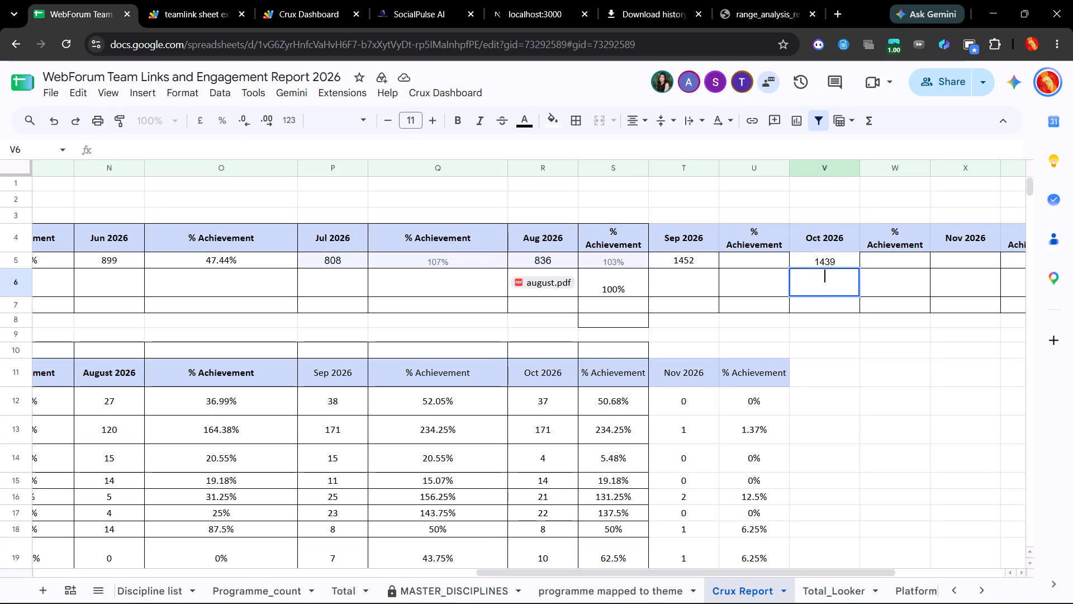
{"action": "right_click", "coordinate": [837, 276]}
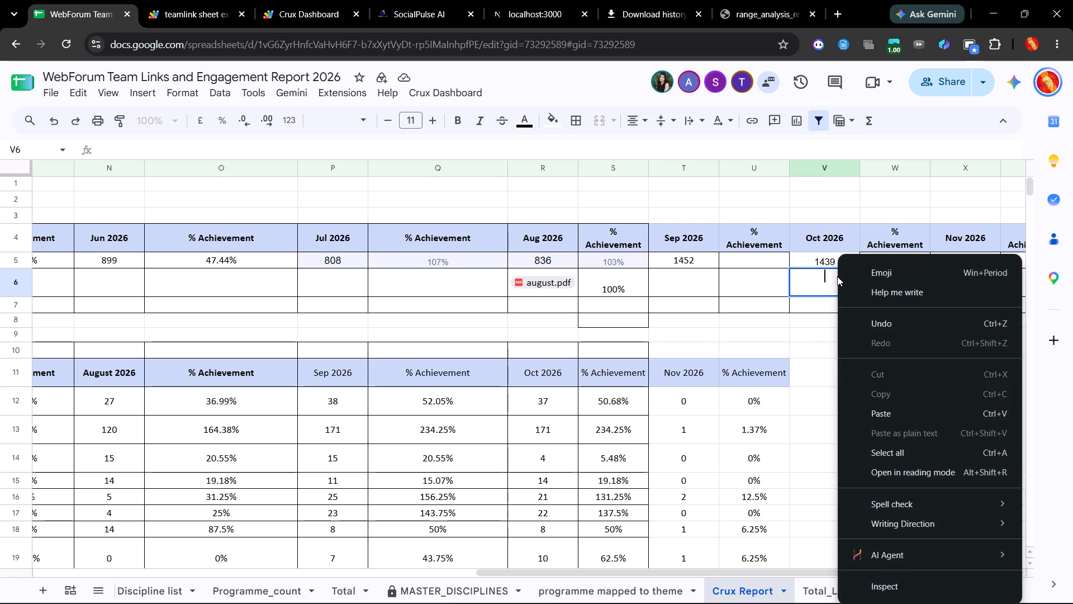
{"action": "left_click", "coordinate": [823, 276]}
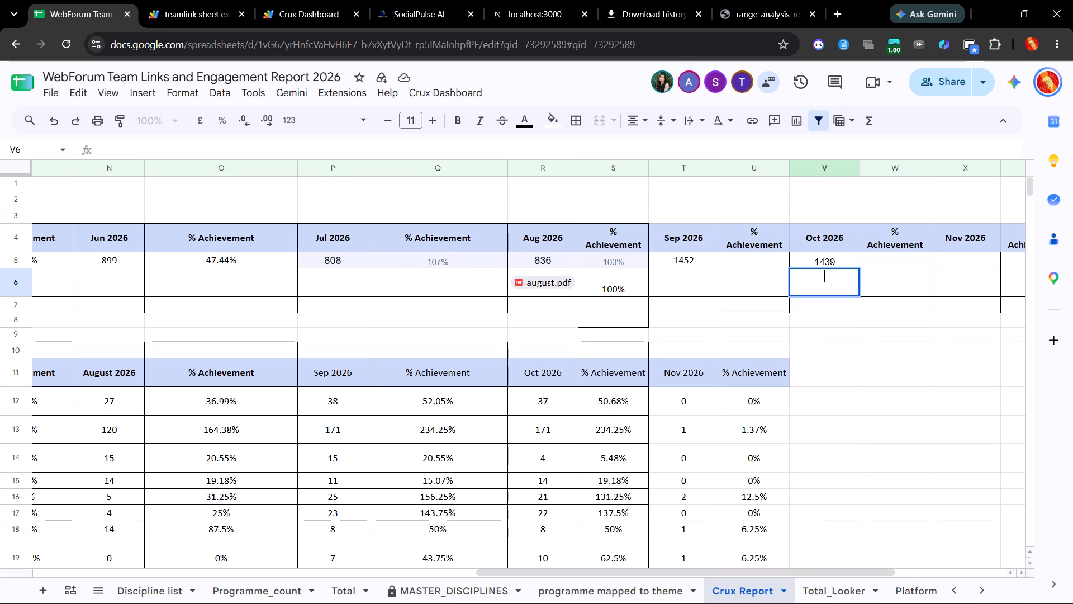
{"action": "left_click", "coordinate": [124, 88]}
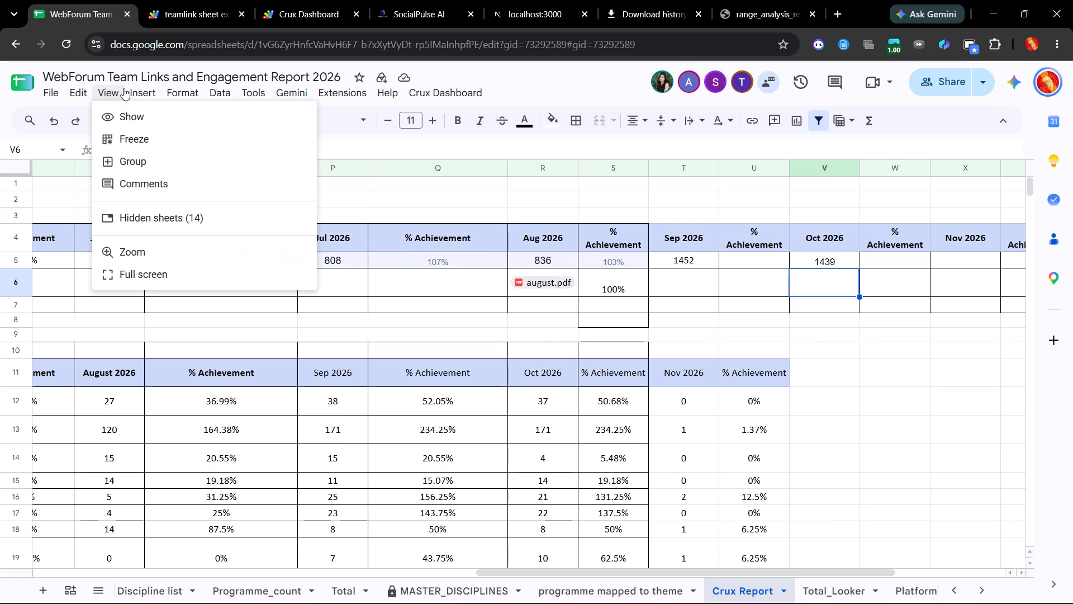
{"action": "left_click", "coordinate": [134, 86]}
{"action": "left_click", "coordinate": [134, 86]}
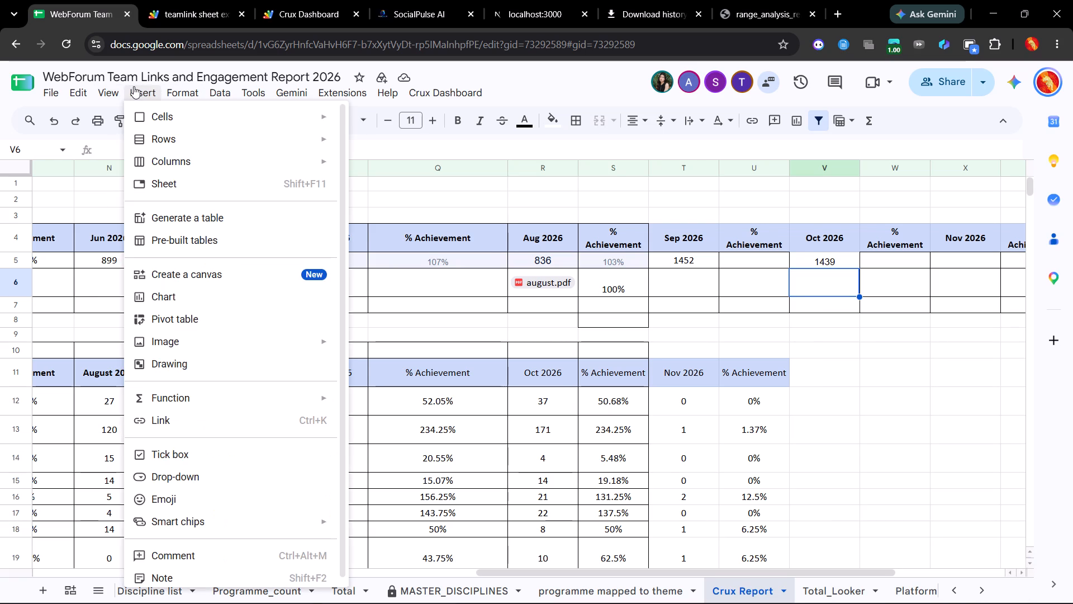
{"action": "scroll", "coordinate": [246, 414], "scroll_direction": "right", "scroll_amount": 1}
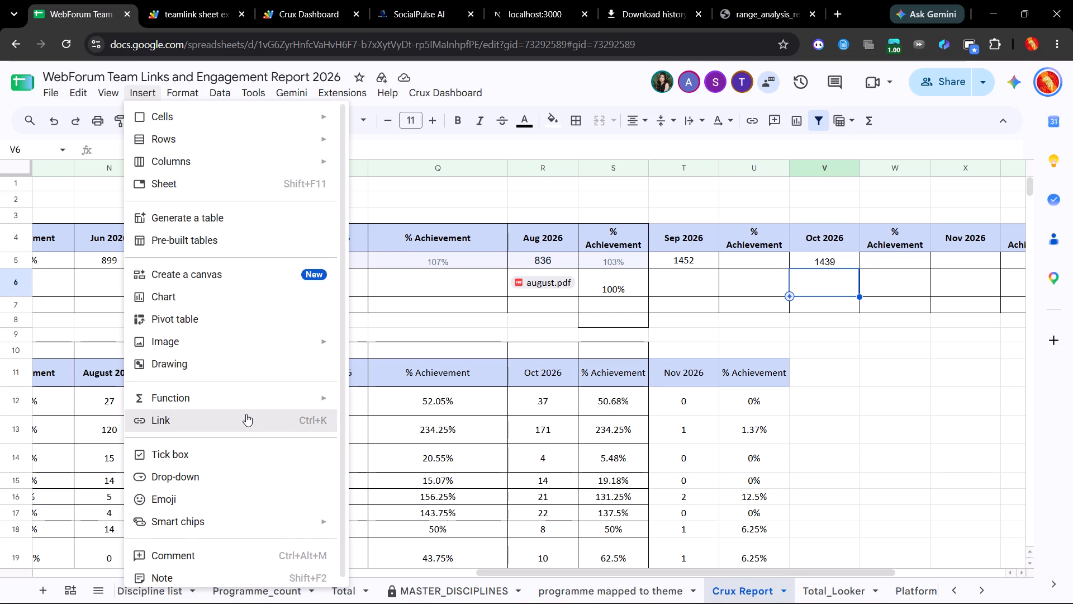
{"action": "scroll", "coordinate": [246, 414], "scroll_direction": "right", "scroll_amount": 1}
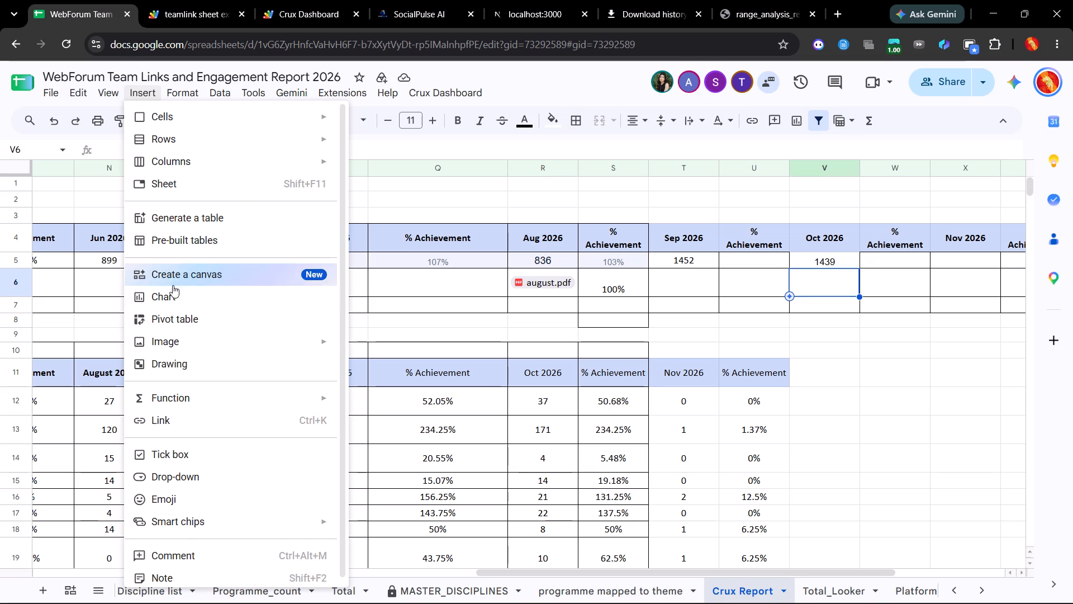
{"action": "scroll", "coordinate": [173, 395], "scroll_direction": "down", "scroll_amount": 1}
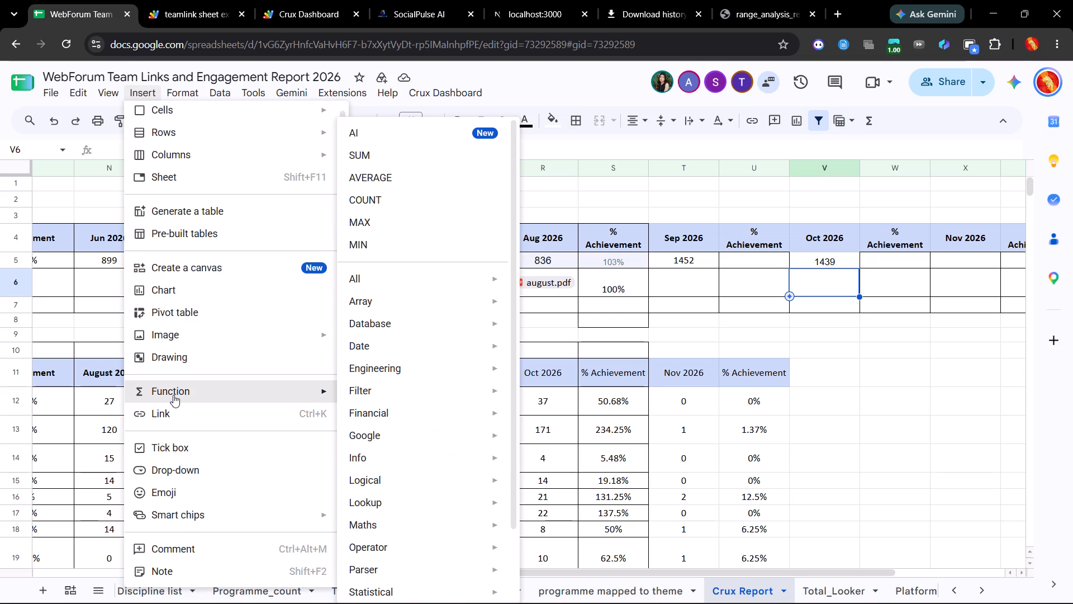
{"action": "scroll", "coordinate": [173, 395], "scroll_direction": "down", "scroll_amount": 1}
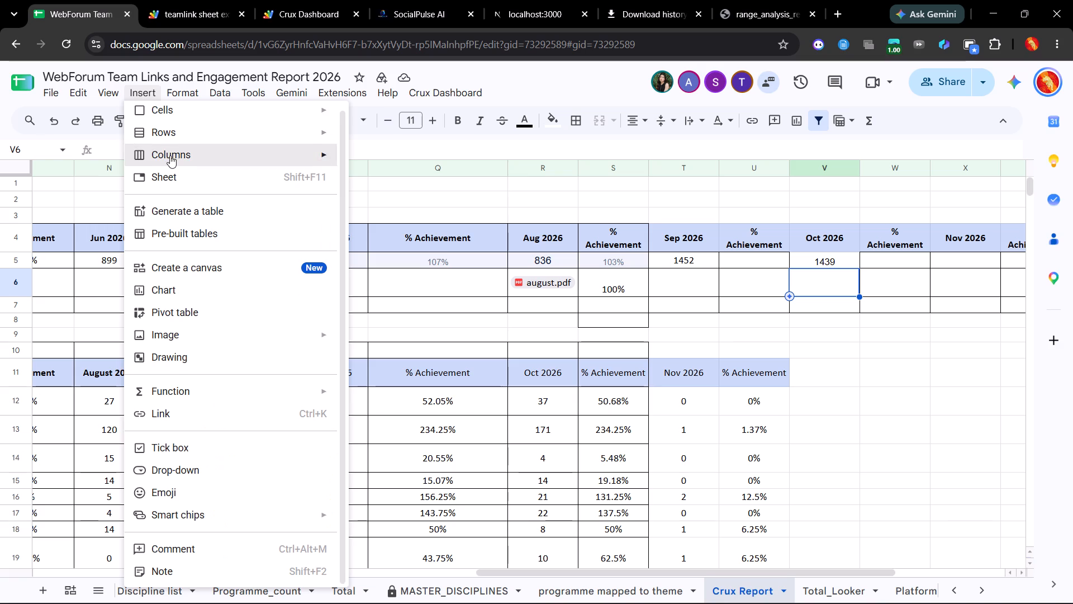
{"action": "scroll", "coordinate": [170, 155], "scroll_direction": "up", "scroll_amount": 2}
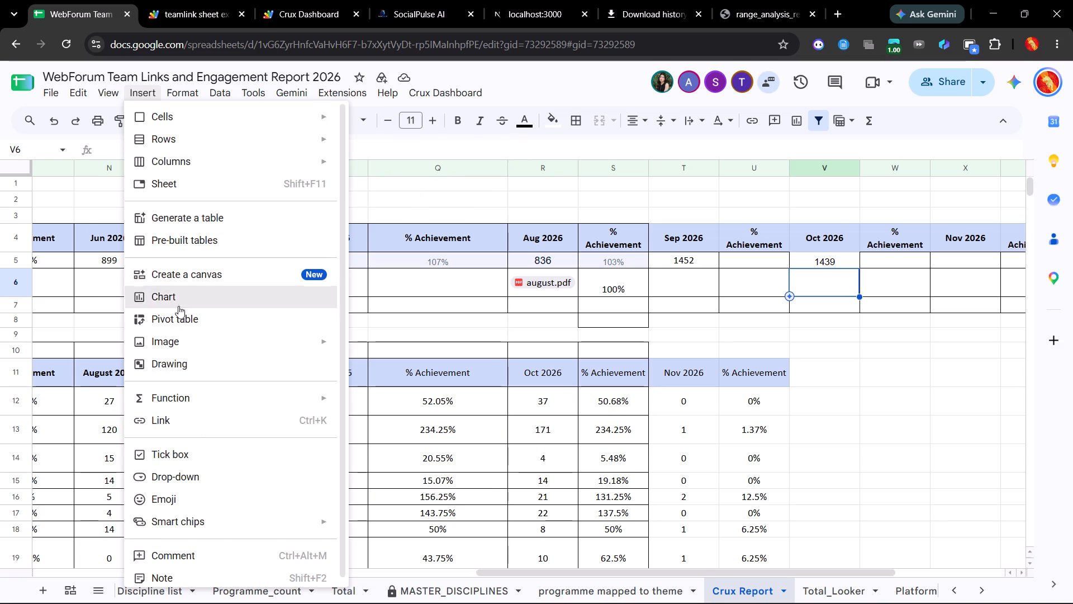
{"action": "scroll", "coordinate": [177, 325], "scroll_direction": "down", "scroll_amount": 1}
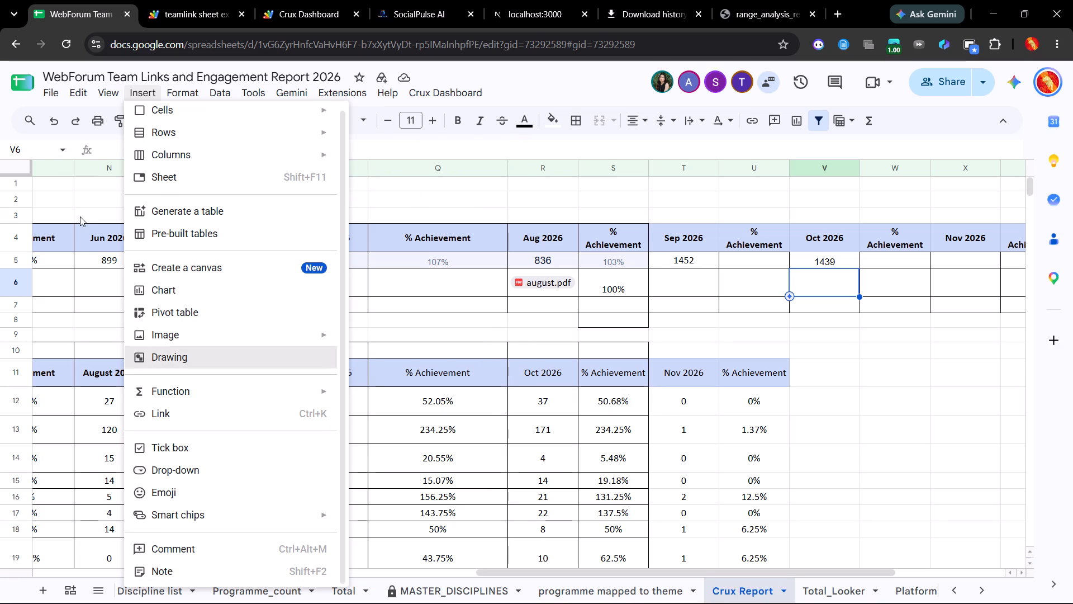
Browse the My Drive files available for import into the spreadsheet, looking for the October PDF report.
{"action": "left_click", "coordinate": [51, 88]}
{"action": "left_click", "coordinate": [51, 93]}
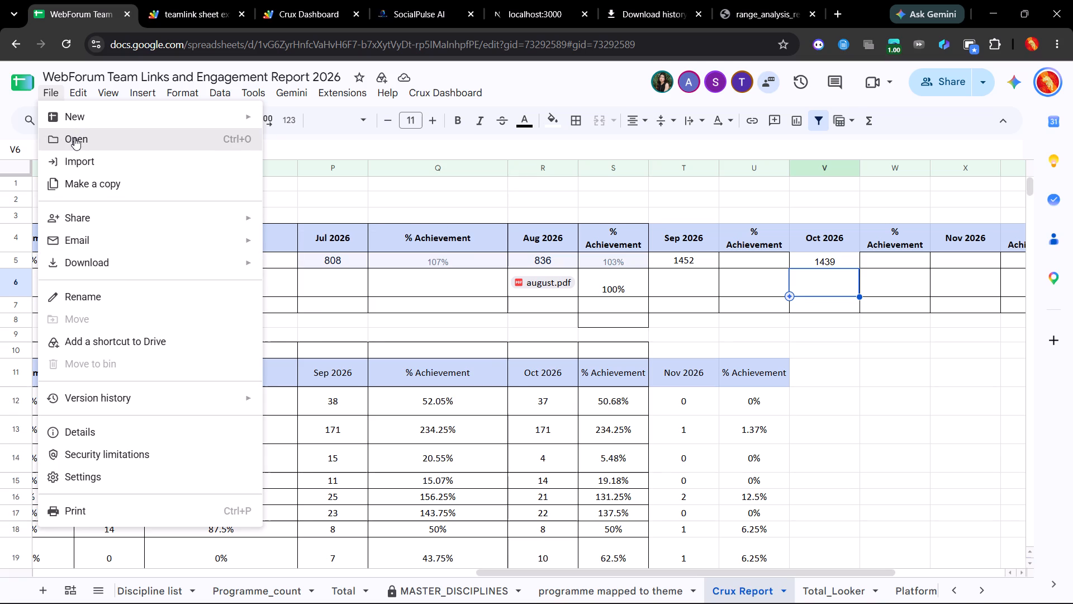
{"action": "left_click", "coordinate": [74, 156]}
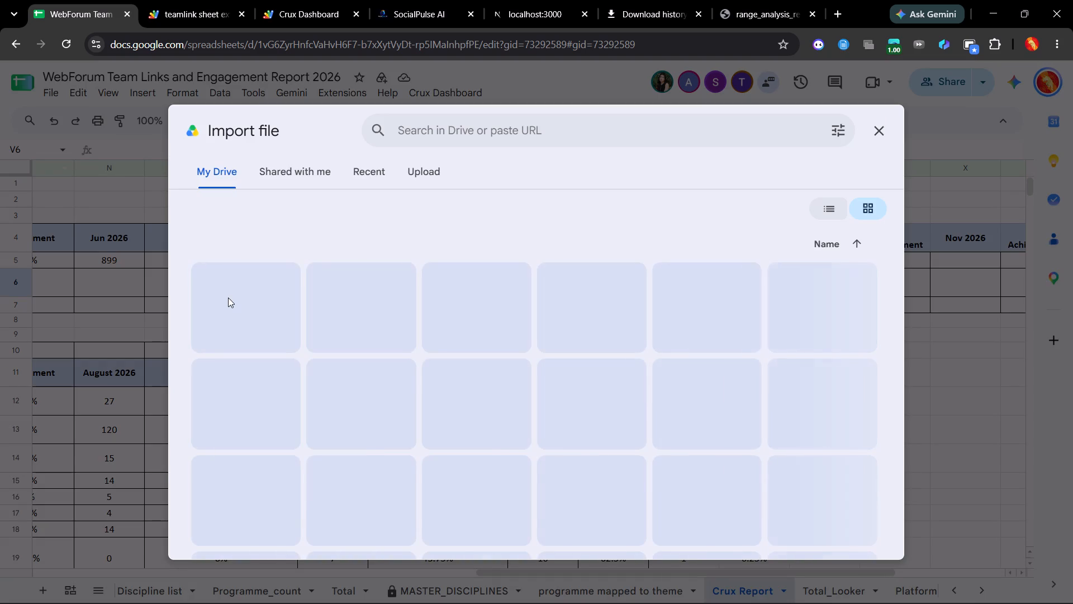
{"action": "left_click", "coordinate": [228, 298]}
{"action": "left_click", "coordinate": [297, 418]}
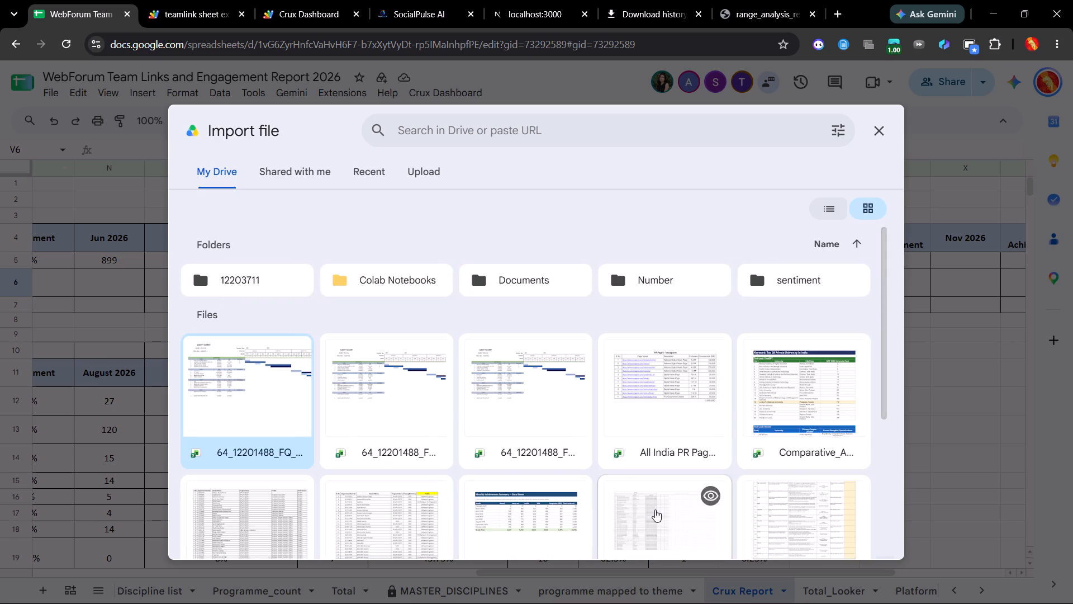
{"action": "left_click", "coordinate": [248, 350]}
{"action": "left_click", "coordinate": [272, 388]}
{"action": "scroll", "coordinate": [272, 388], "scroll_direction": "down", "scroll_amount": 5}
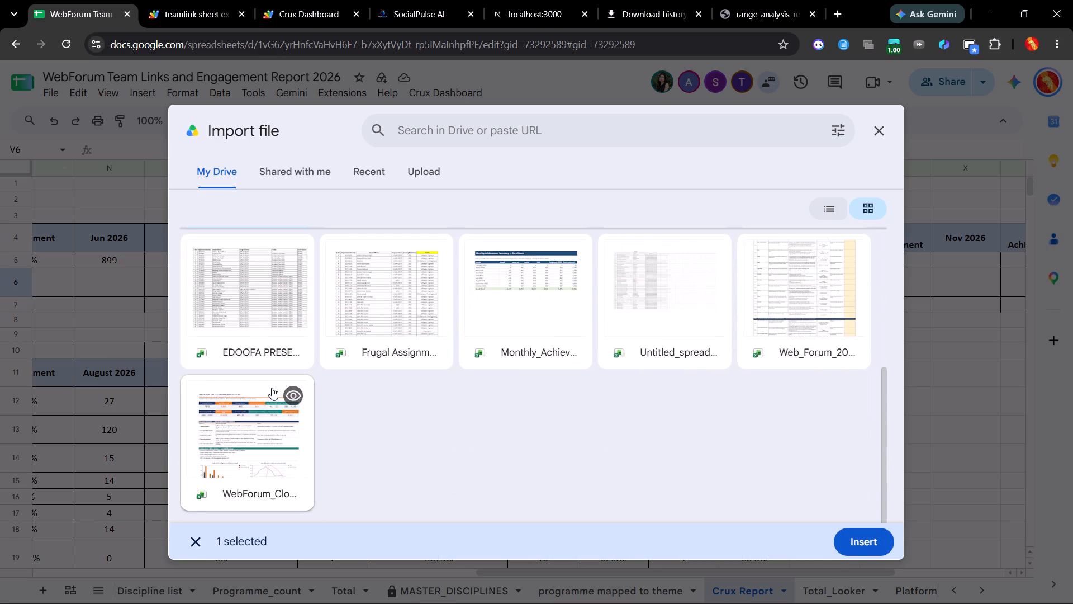
{"action": "scroll", "coordinate": [367, 424], "scroll_direction": "up", "scroll_amount": 1}
{"action": "scroll", "coordinate": [536, 427], "scroll_direction": "up", "scroll_amount": 1}
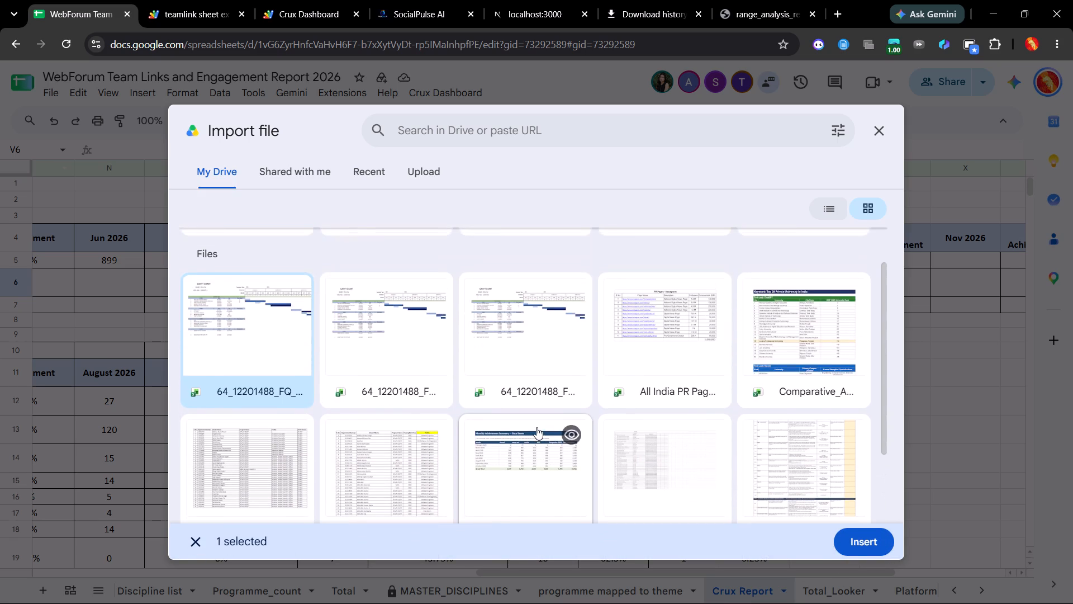
{"action": "scroll", "coordinate": [536, 427], "scroll_direction": "up", "scroll_amount": 1}
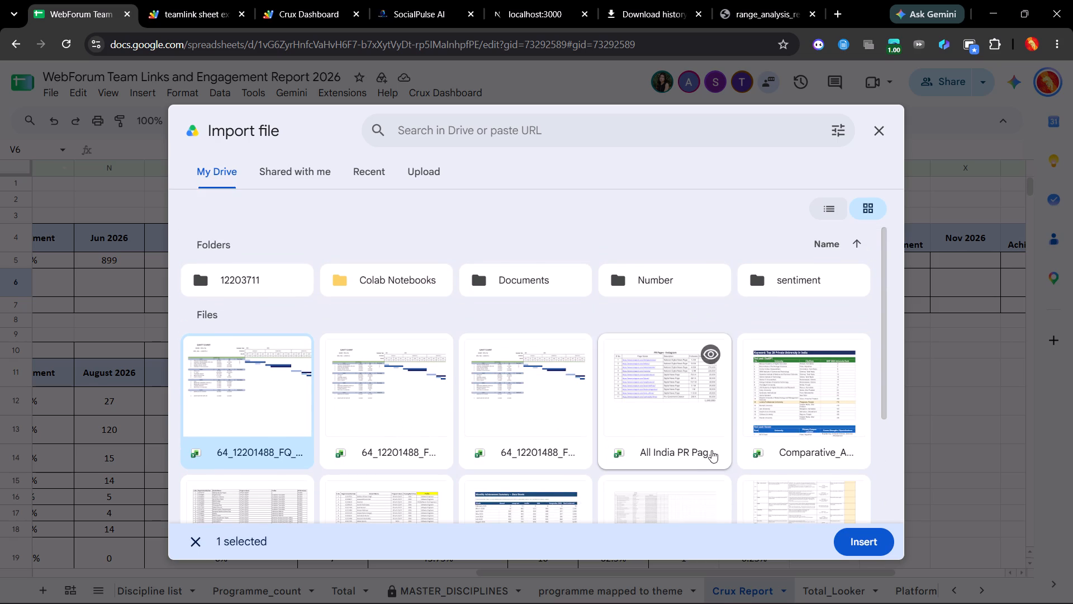
{"action": "scroll", "coordinate": [711, 450], "scroll_direction": "down", "scroll_amount": 1}
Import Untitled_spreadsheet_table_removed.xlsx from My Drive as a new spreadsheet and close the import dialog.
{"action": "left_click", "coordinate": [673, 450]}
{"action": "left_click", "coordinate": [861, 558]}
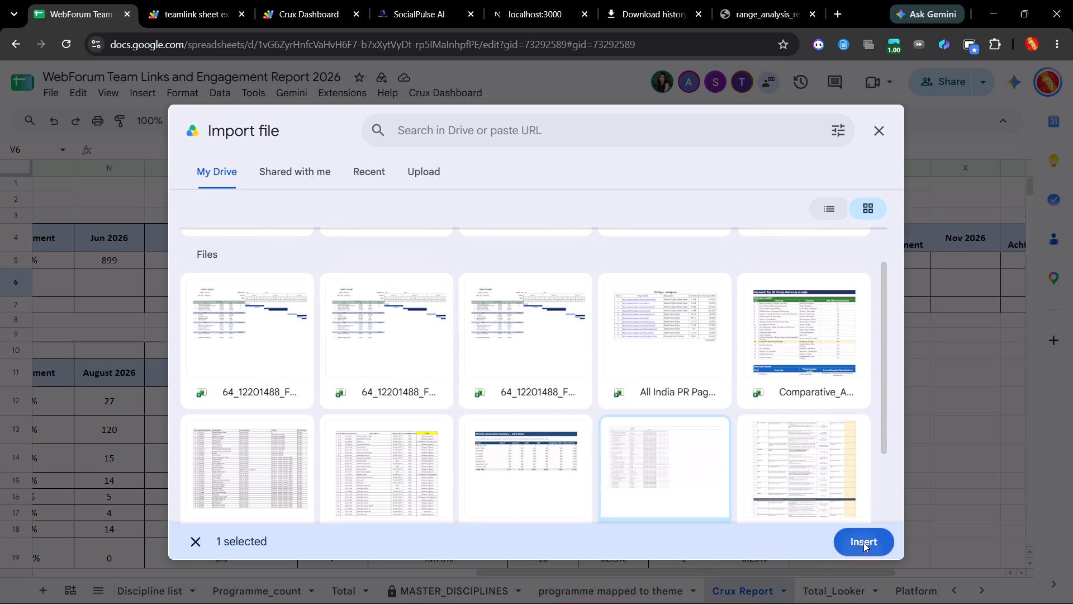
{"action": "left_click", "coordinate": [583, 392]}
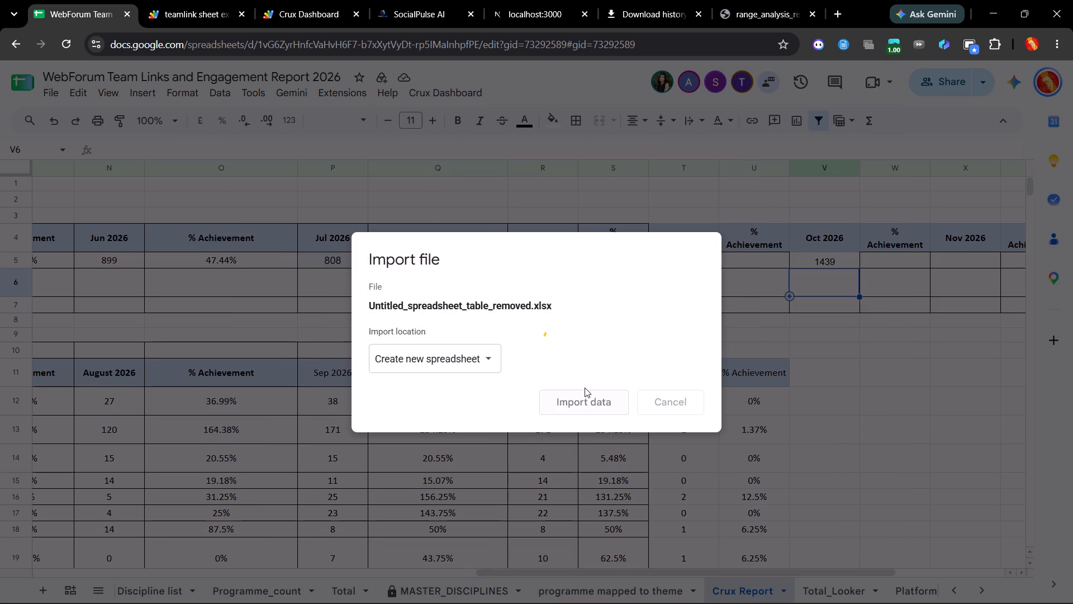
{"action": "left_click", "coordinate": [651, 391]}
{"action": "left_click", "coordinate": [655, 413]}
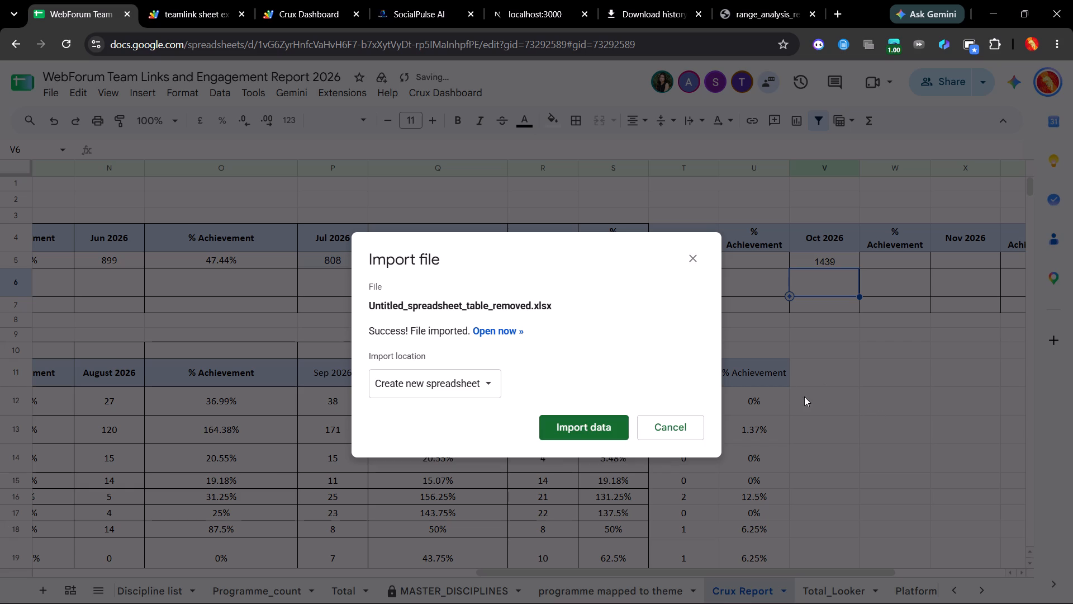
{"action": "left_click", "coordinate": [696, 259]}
Preview the august.pdf file chip under Aug 2026 and return to cell V6.
{"action": "left_click", "coordinate": [828, 292]}
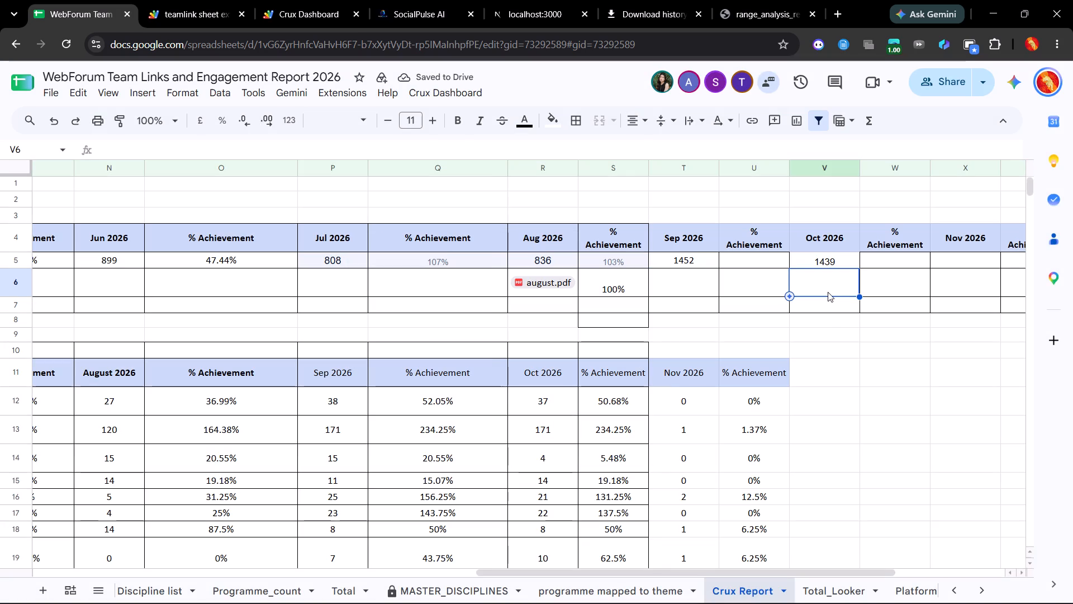
{"action": "left_click", "coordinate": [813, 398]}
{"action": "scroll", "coordinate": [813, 398], "scroll_direction": "right", "scroll_amount": 1}
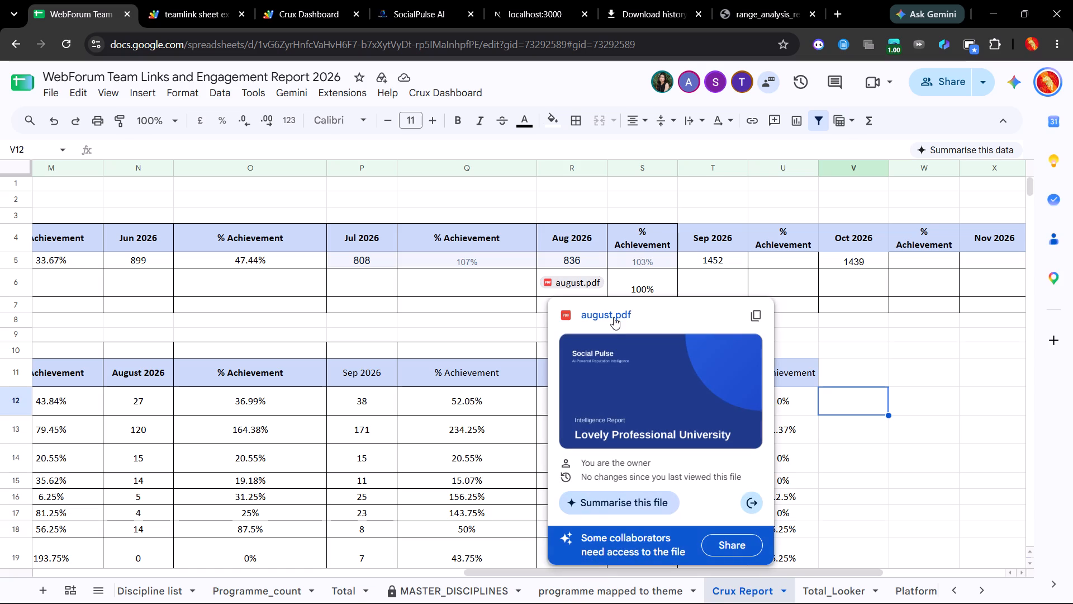
{"action": "left_click", "coordinate": [859, 280]}
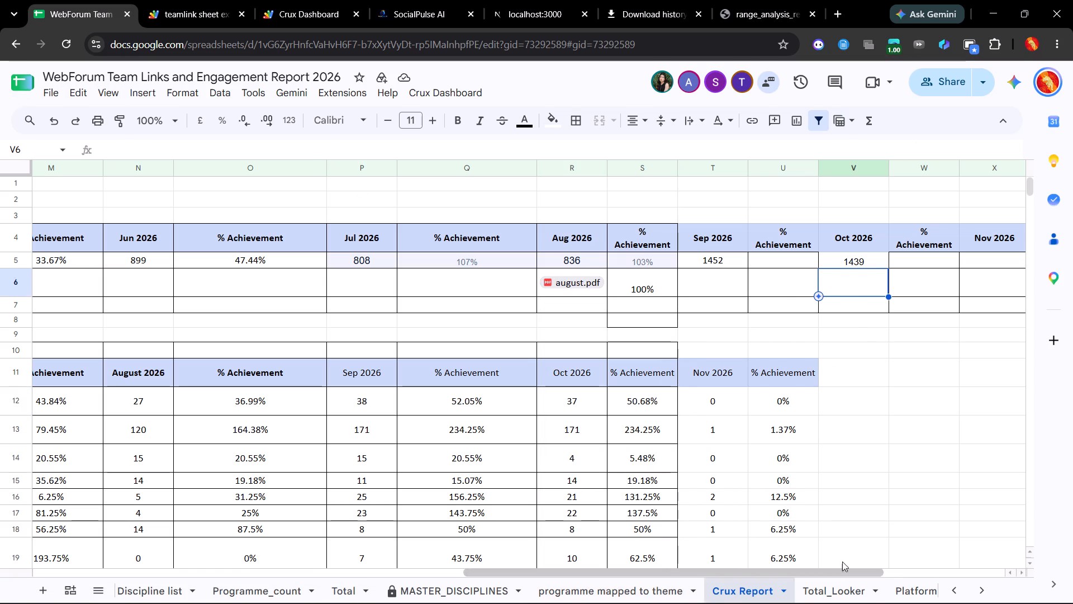
Switch to Google Drive in a new browser tab by searching the web for it.
{"action": "left_click", "coordinate": [846, 1]}
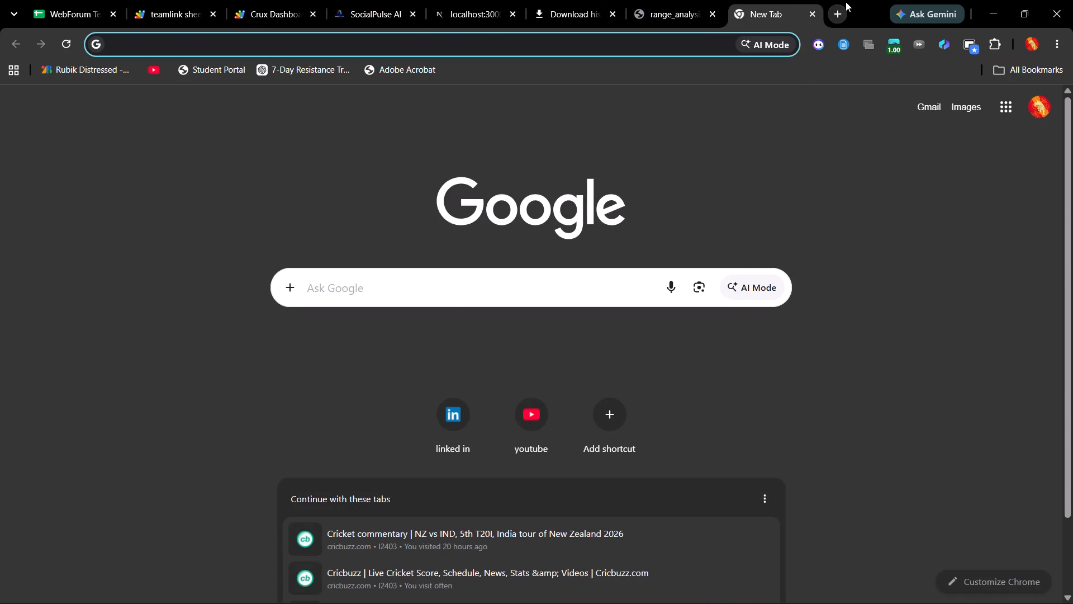
{"action": "type", "text": "grive"}
{"action": "key", "text": "Return"}
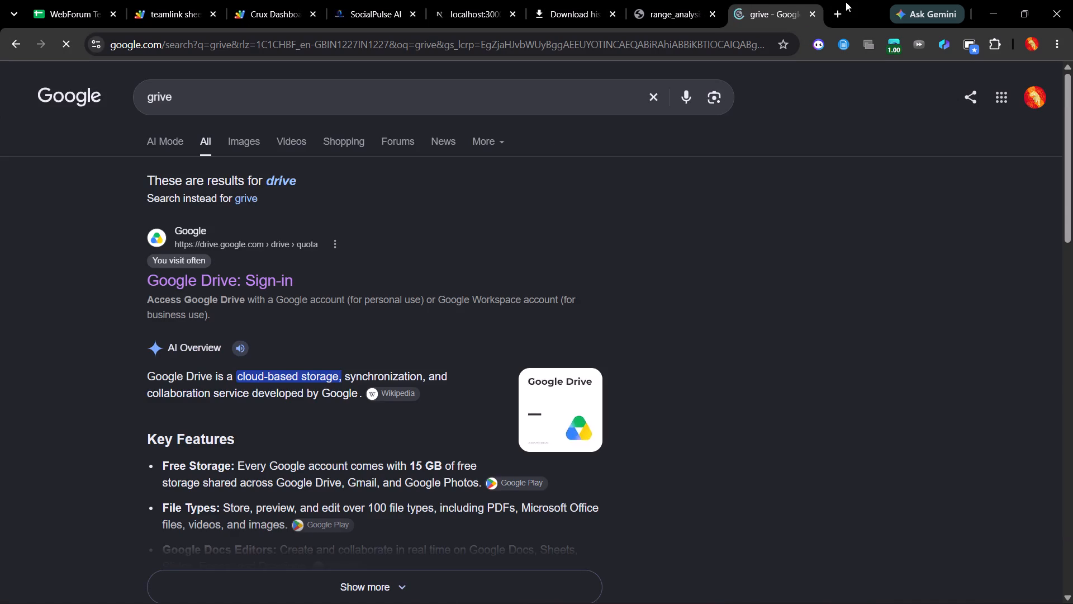
{"action": "left_click", "coordinate": [268, 279]}
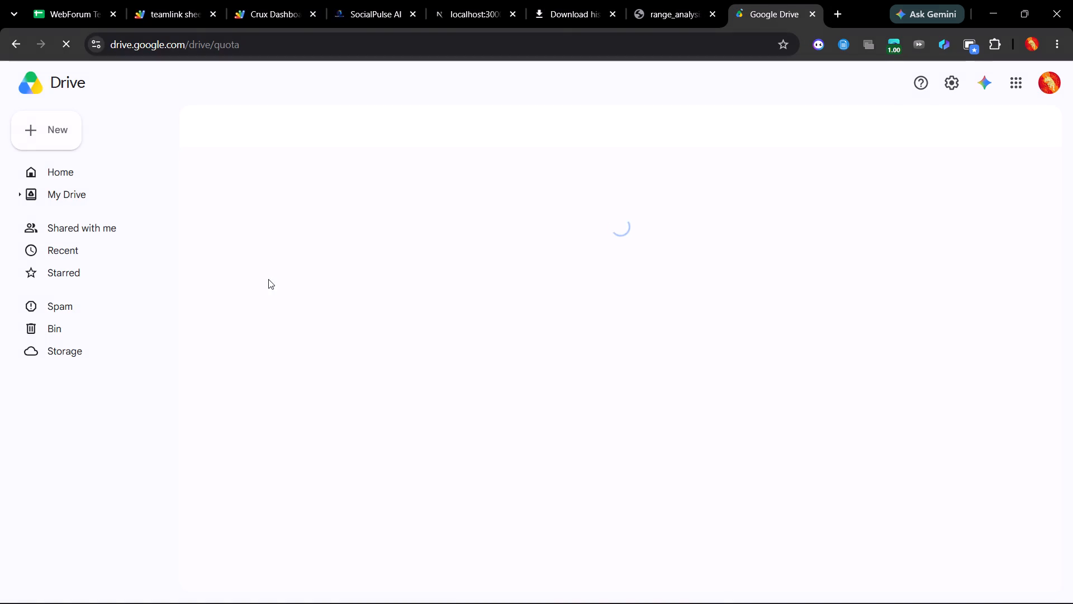
Upload range_analysis_report.pdf from the Downloads folder to Google Drive.
{"action": "left_click", "coordinate": [57, 136]}
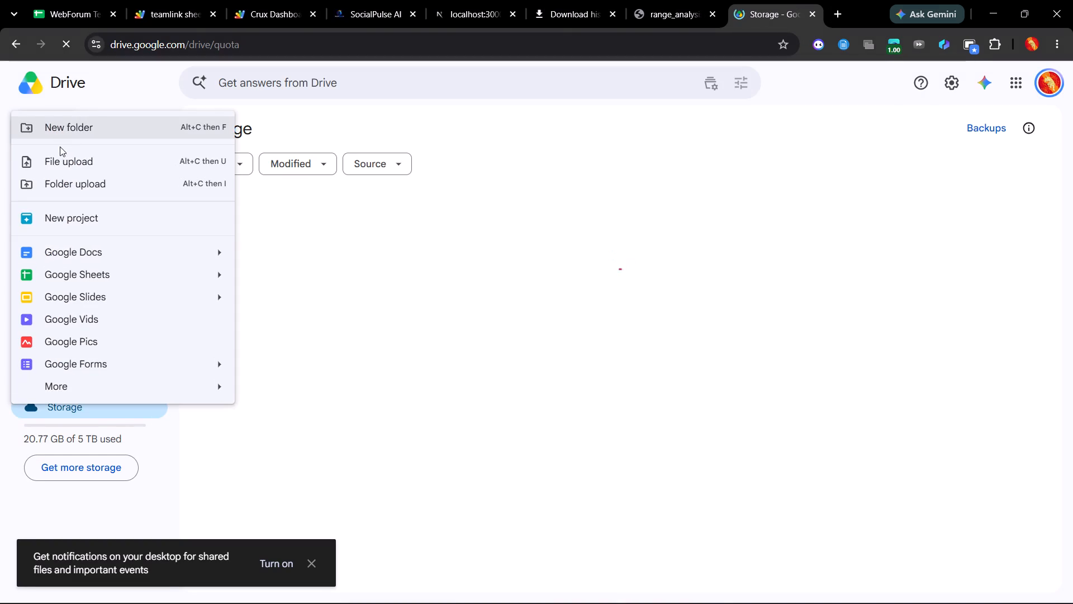
{"action": "left_click", "coordinate": [71, 164]}
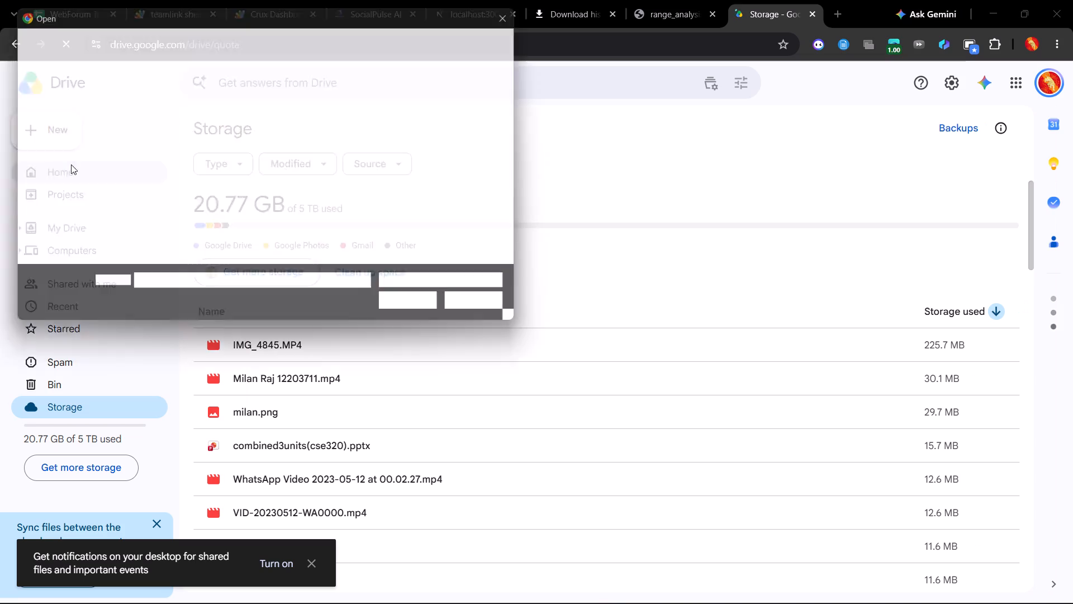
{"action": "left_click", "coordinate": [82, 133]}
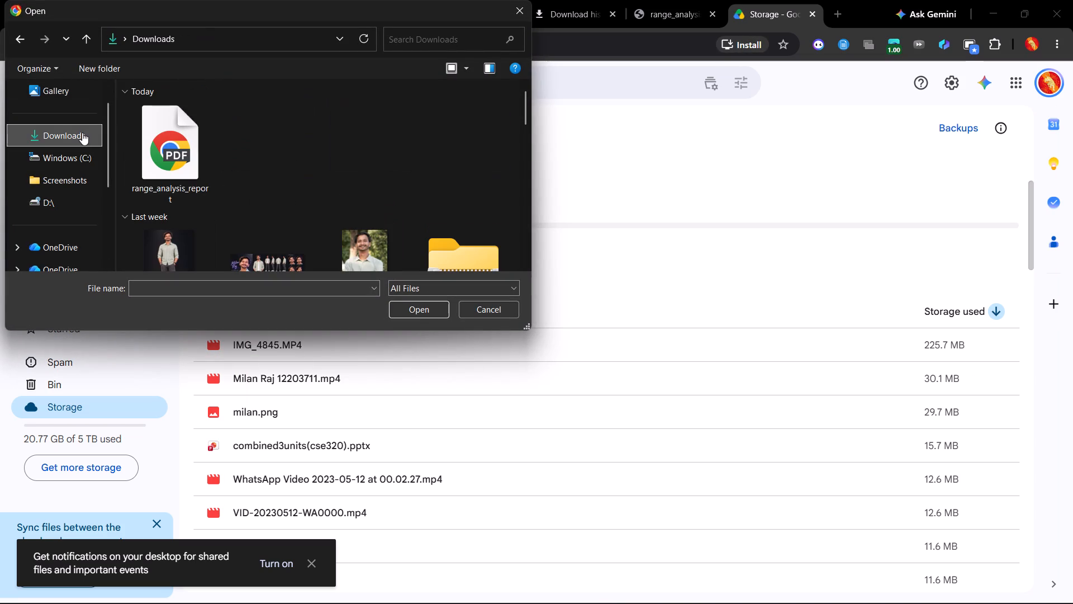
{"action": "left_click", "coordinate": [139, 136]}
{"action": "left_click", "coordinate": [426, 308]}
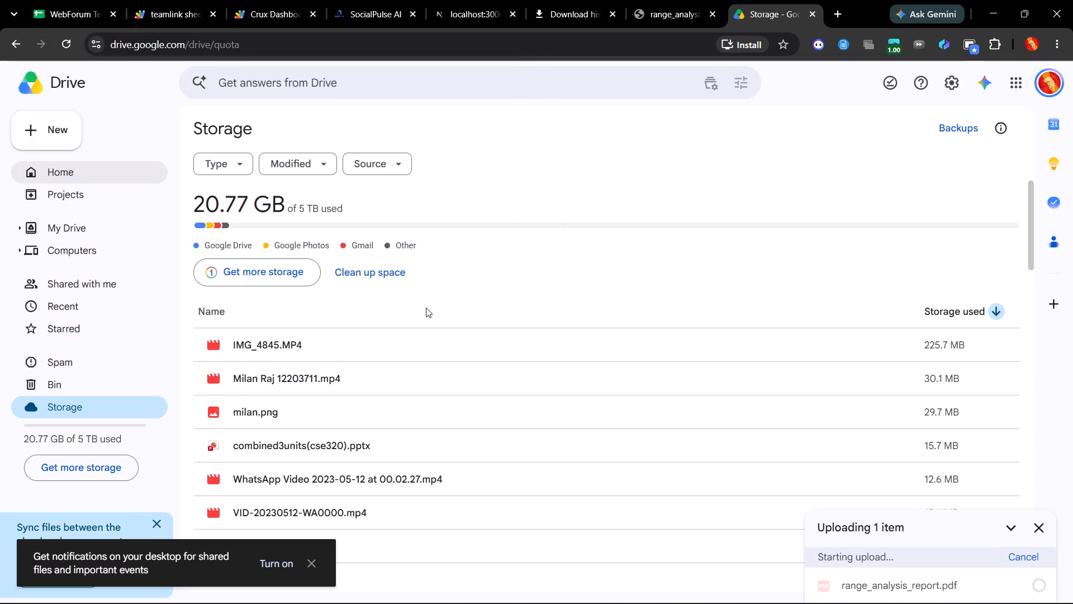
{"action": "left_click", "coordinate": [426, 308]}
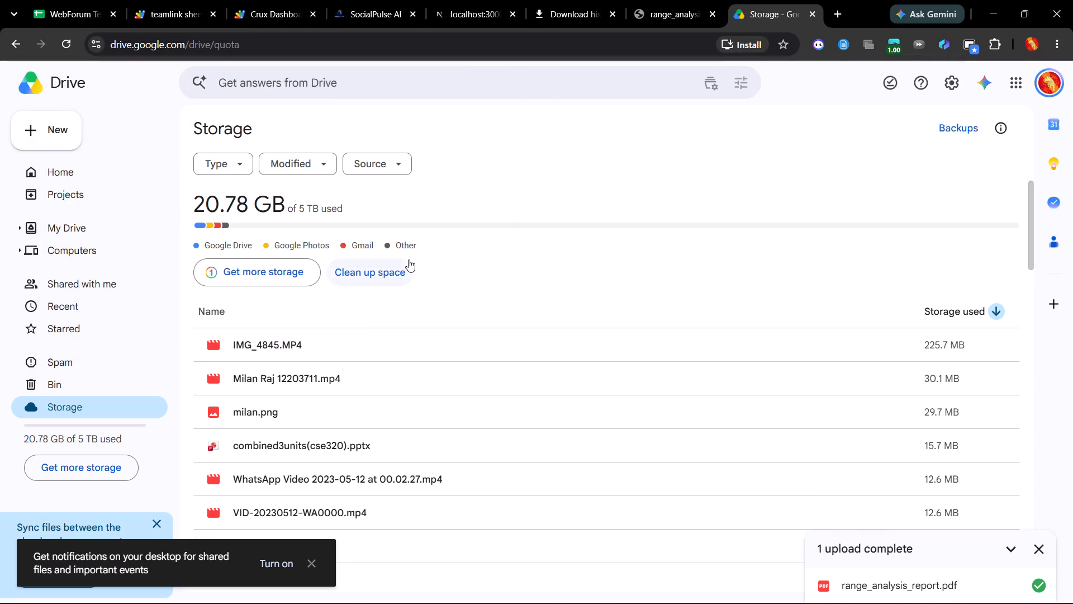
{"action": "scroll", "coordinate": [409, 259], "scroll_direction": "up", "scroll_amount": 4}
Return to the Crux Report sheet and check cell V6's editing options for a way to attach the uploaded PDF.
{"action": "left_click", "coordinate": [58, 0]}
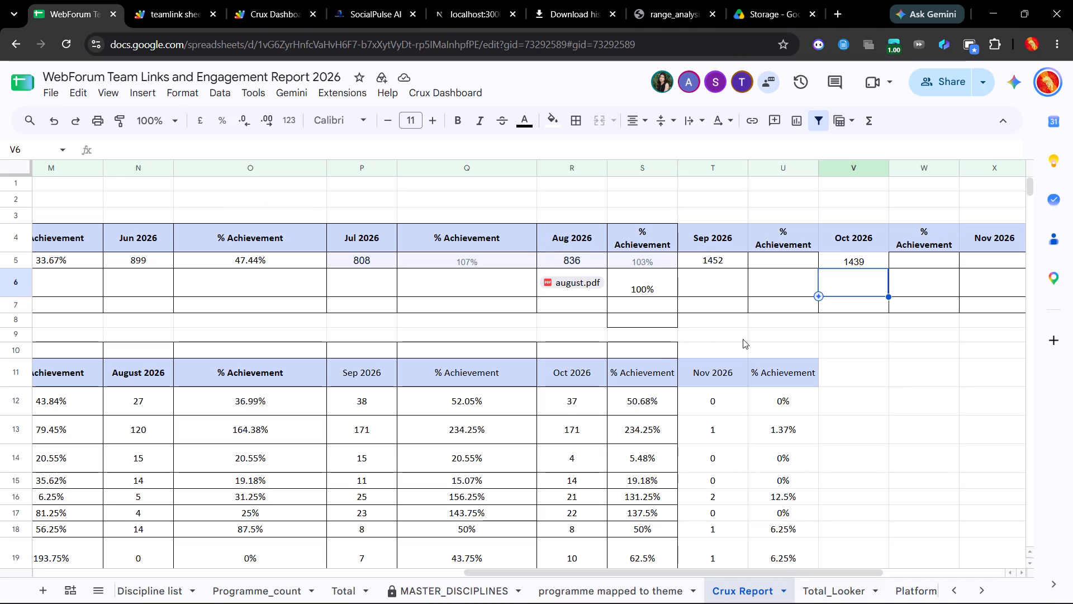
{"action": "left_click", "coordinate": [840, 277]}
{"action": "triple_click", "coordinate": [840, 277]}
{"action": "left_click", "coordinate": [840, 277]}
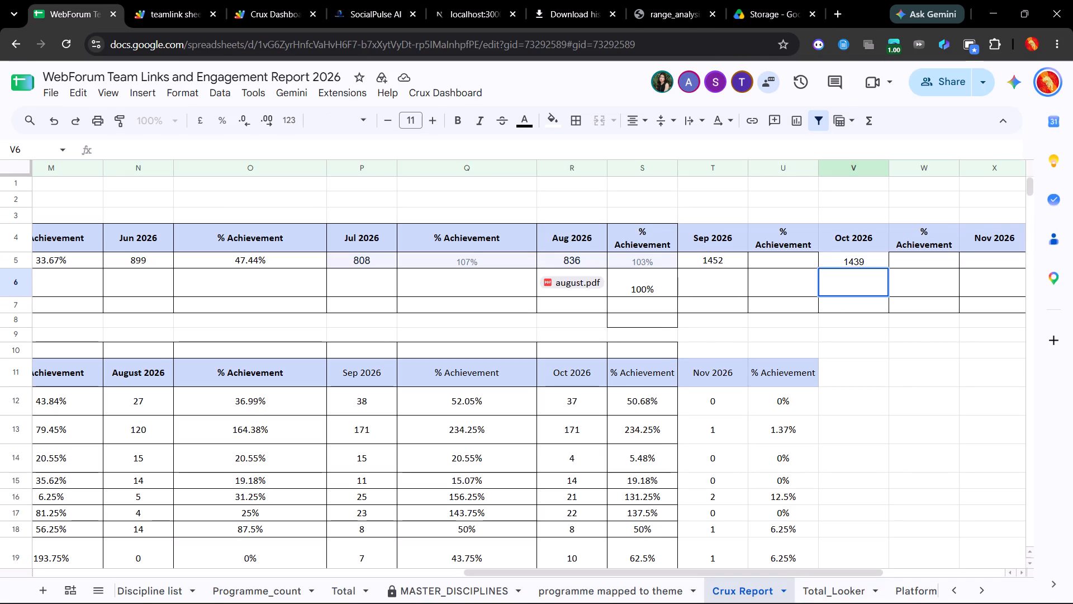
{"action": "right_click", "coordinate": [840, 277]}
{"action": "right_click", "coordinate": [840, 277]}
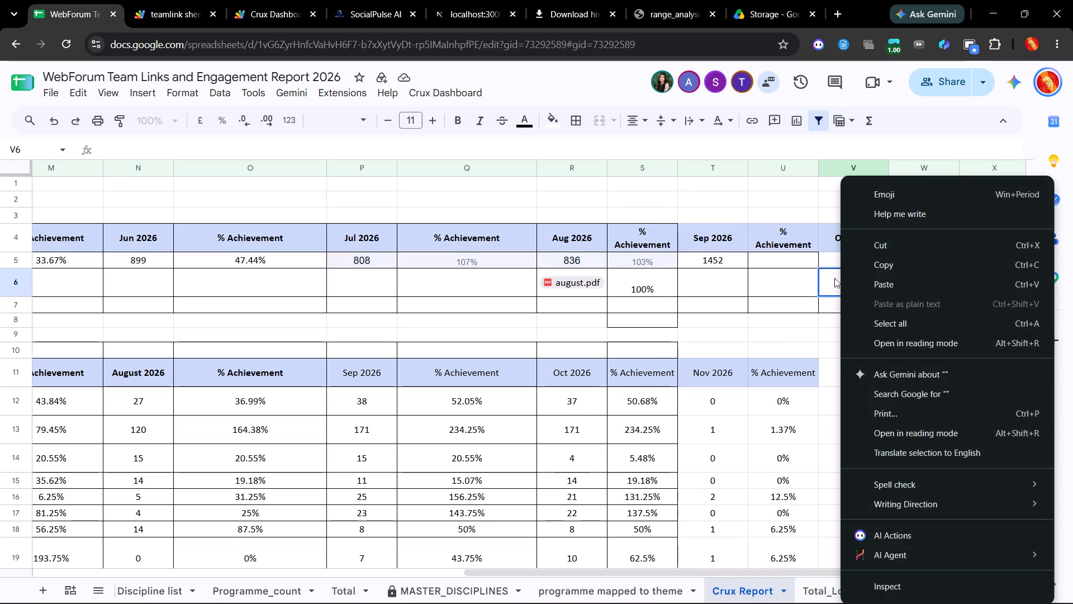
{"action": "left_click", "coordinate": [832, 278]}
{"action": "left_click", "coordinate": [832, 278]}
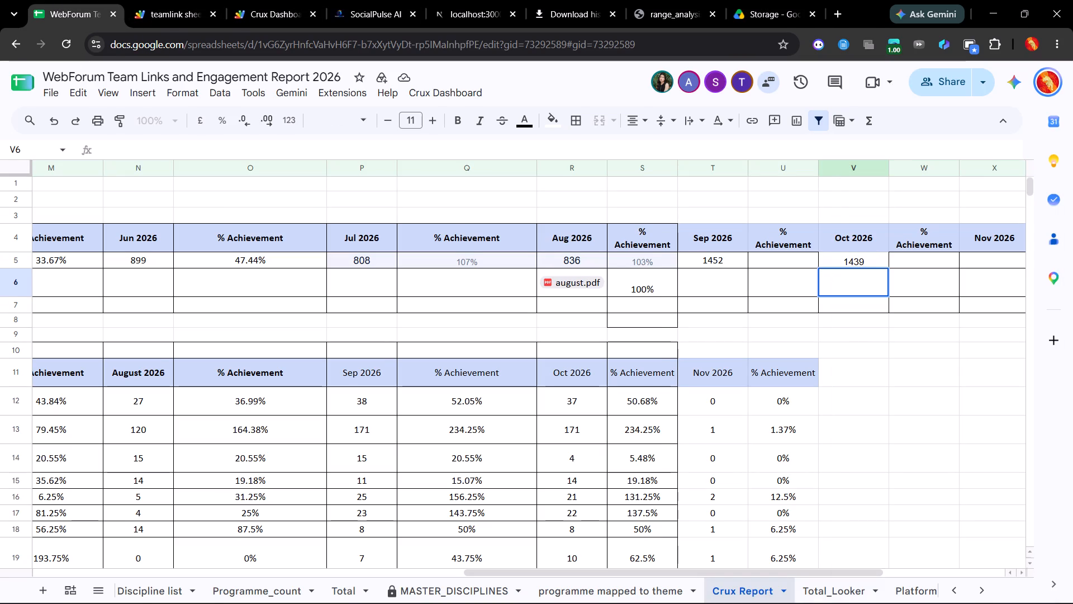
Look for the uploaded PDF among the importable files in My Drive, its sentiment folder, shared and recent files, and return to V6.
{"action": "left_click", "coordinate": [36, 99]}
{"action": "left_click", "coordinate": [41, 95]}
{"action": "left_click", "coordinate": [47, 94]}
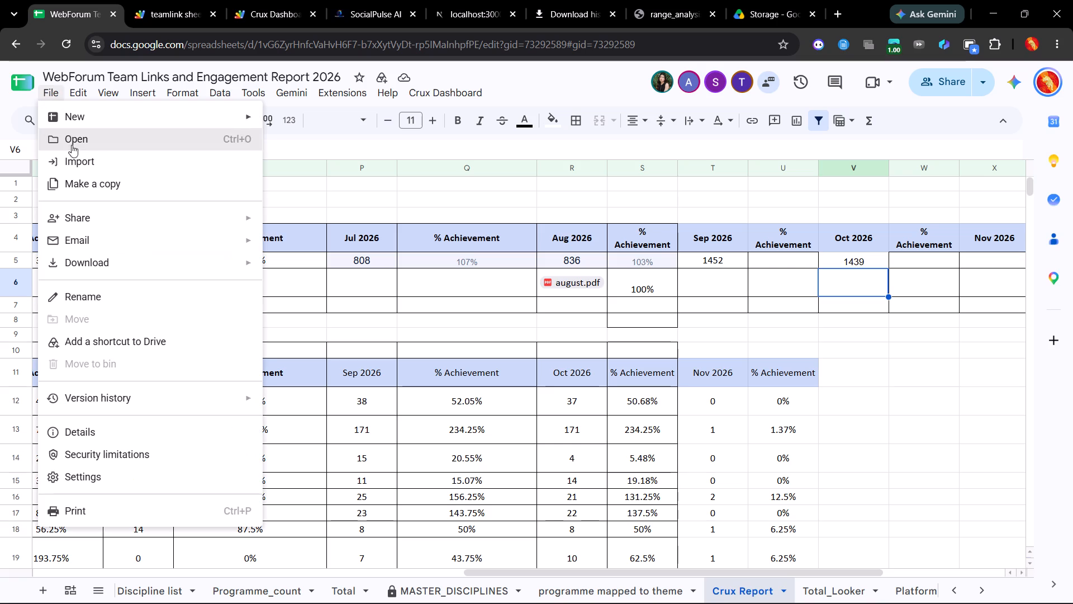
{"action": "left_click", "coordinate": [78, 158]}
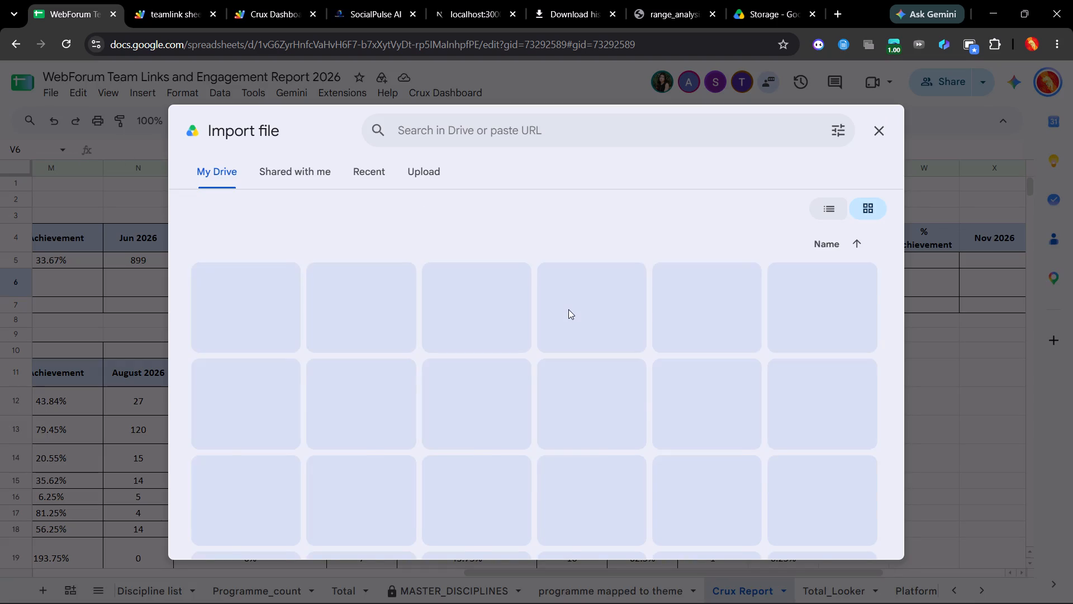
{"action": "scroll", "coordinate": [568, 309], "scroll_direction": "down", "scroll_amount": 3}
{"action": "scroll", "coordinate": [554, 411], "scroll_direction": "up", "scroll_amount": 5}
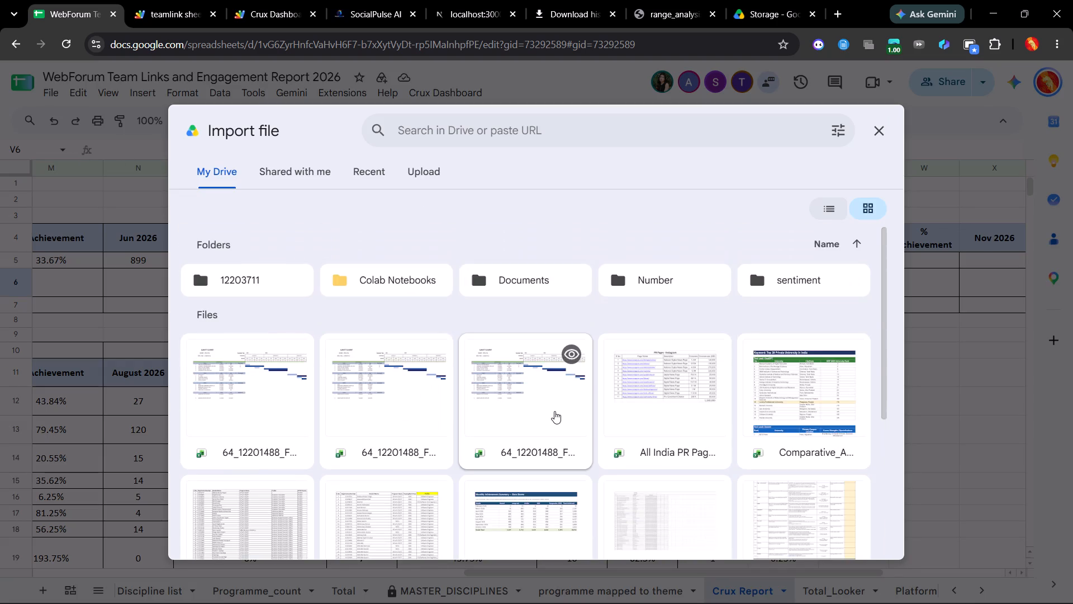
{"action": "scroll", "coordinate": [554, 411], "scroll_direction": "down", "scroll_amount": 3}
{"action": "scroll", "coordinate": [366, 410], "scroll_direction": "down", "scroll_amount": 3}
{"action": "scroll", "coordinate": [366, 410], "scroll_direction": "up", "scroll_amount": 6}
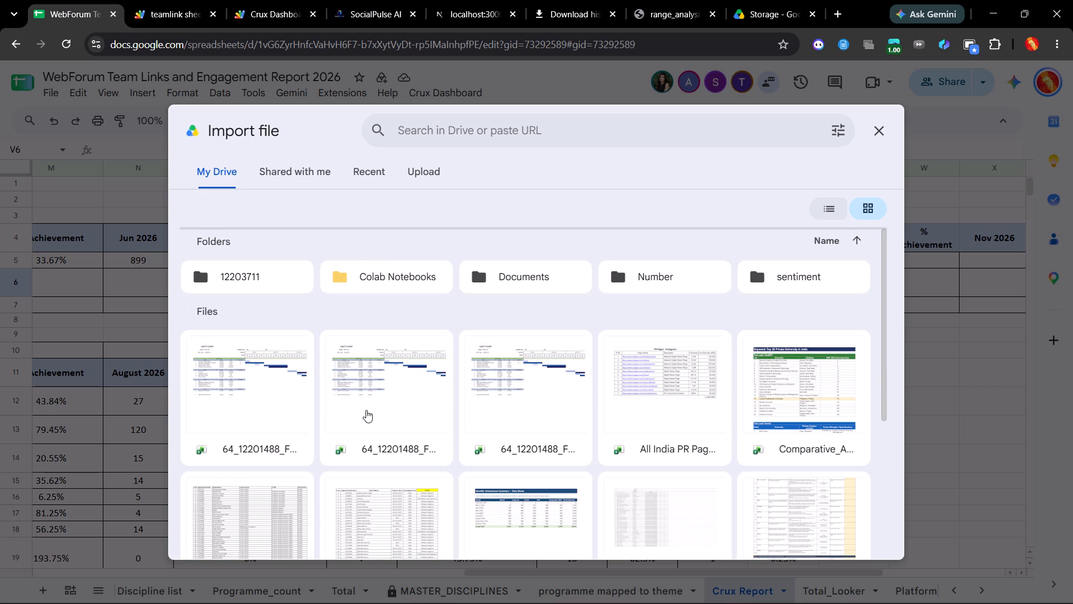
{"action": "scroll", "coordinate": [610, 307], "scroll_direction": "left", "scroll_amount": 1}
{"action": "left_click", "coordinate": [801, 276]}
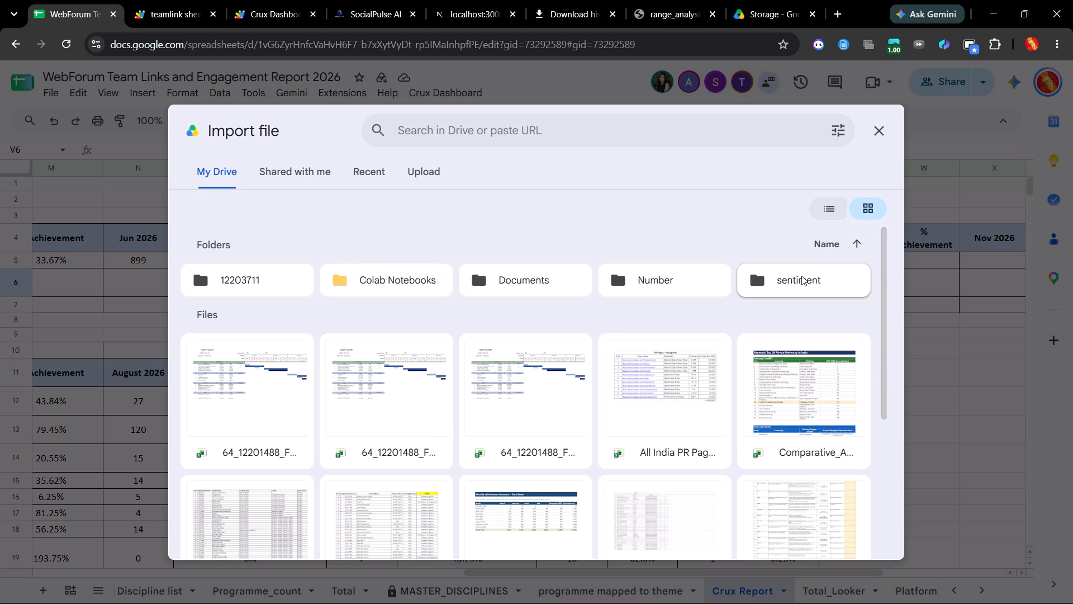
{"action": "triple_click", "coordinate": [801, 276]}
{"action": "left_click", "coordinate": [801, 276]}
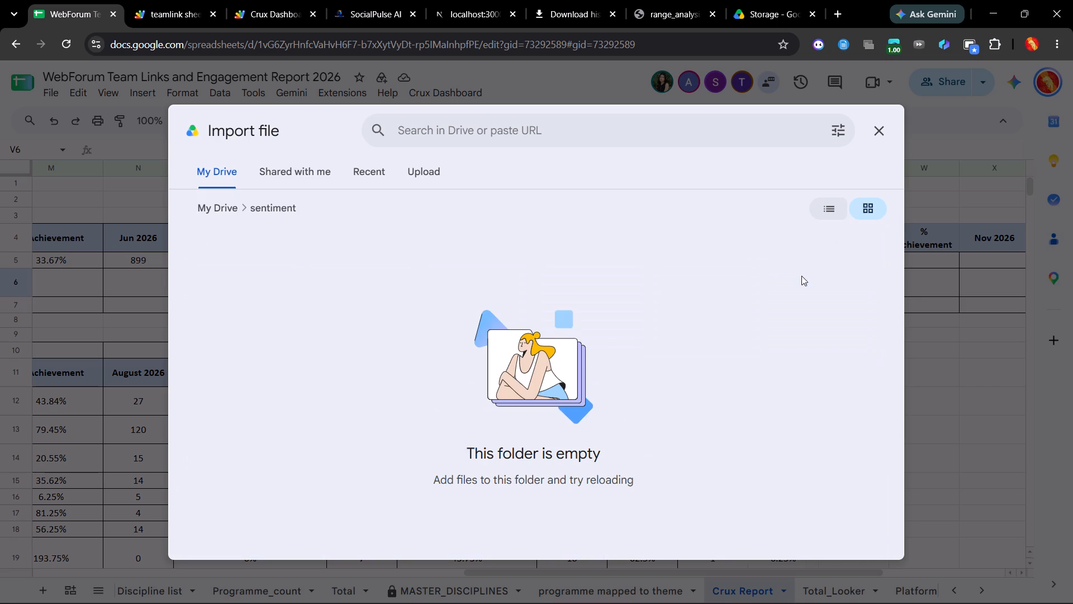
{"action": "left_click", "coordinate": [283, 169]}
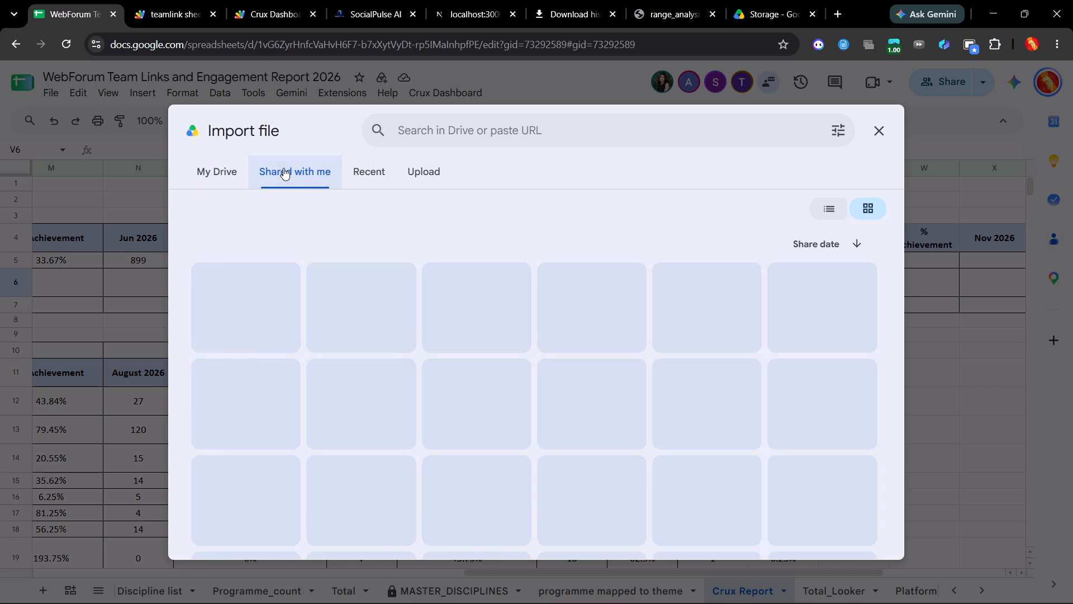
{"action": "left_click", "coordinate": [217, 168]}
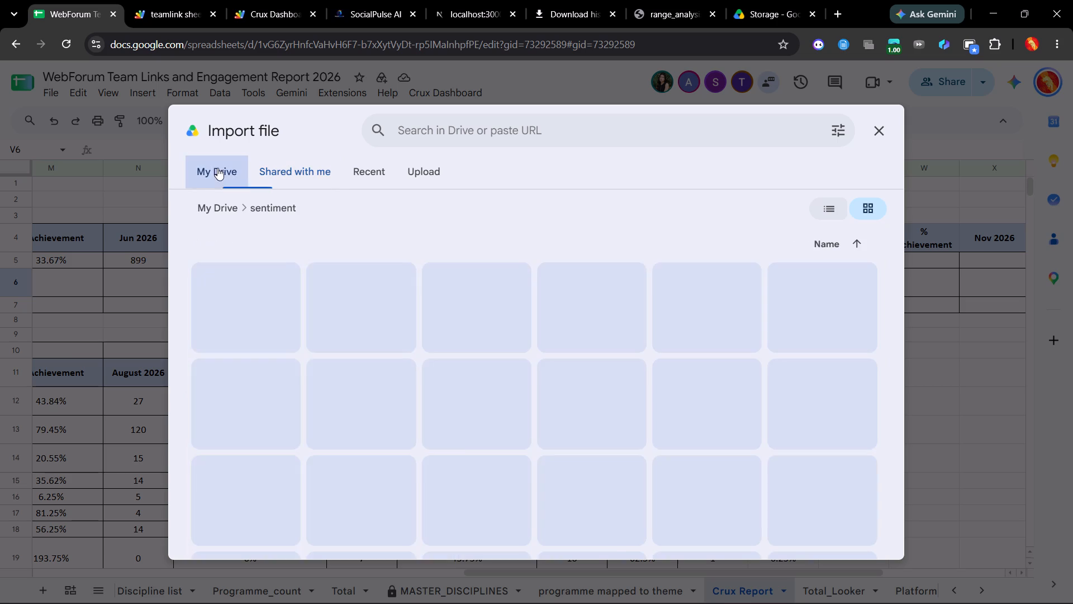
{"action": "left_click", "coordinate": [414, 179]}
{"action": "left_click", "coordinate": [373, 169]}
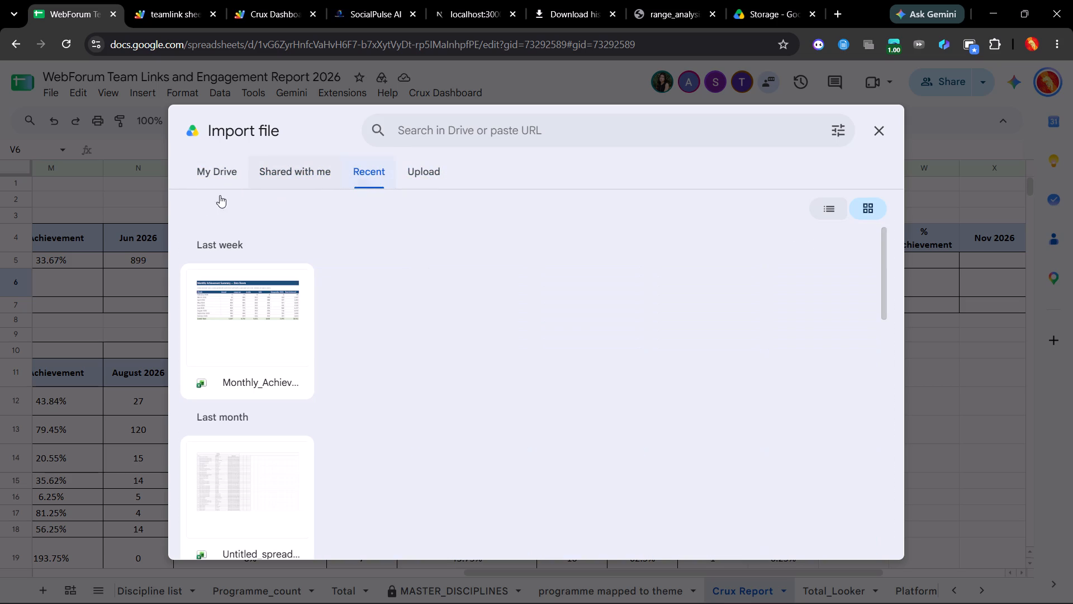
{"action": "left_click", "coordinate": [210, 175]}
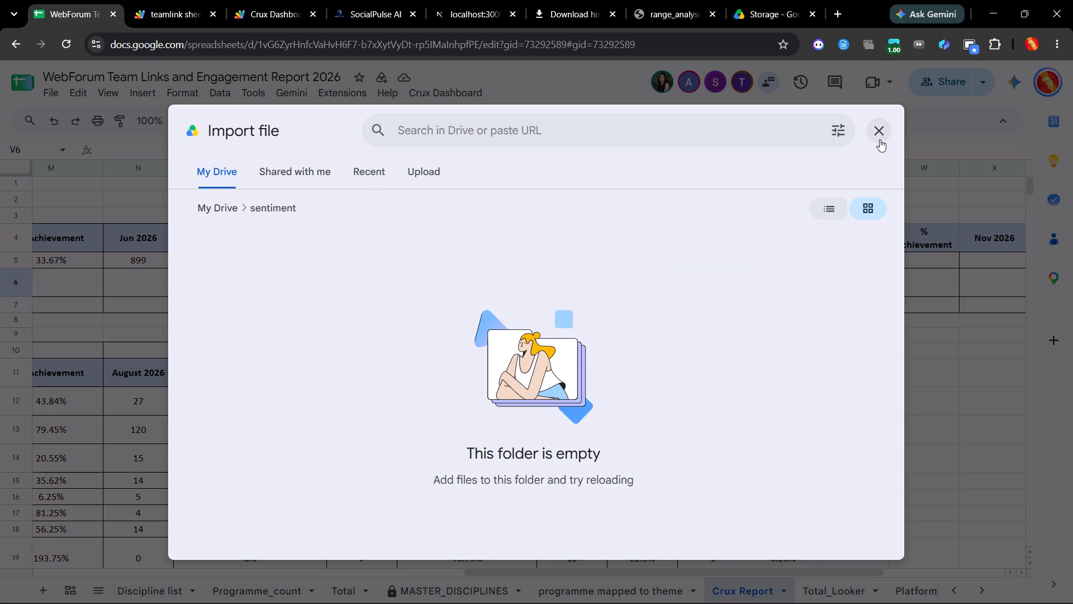
{"action": "left_click", "coordinate": [880, 139]}
{"action": "left_click", "coordinate": [856, 281]}
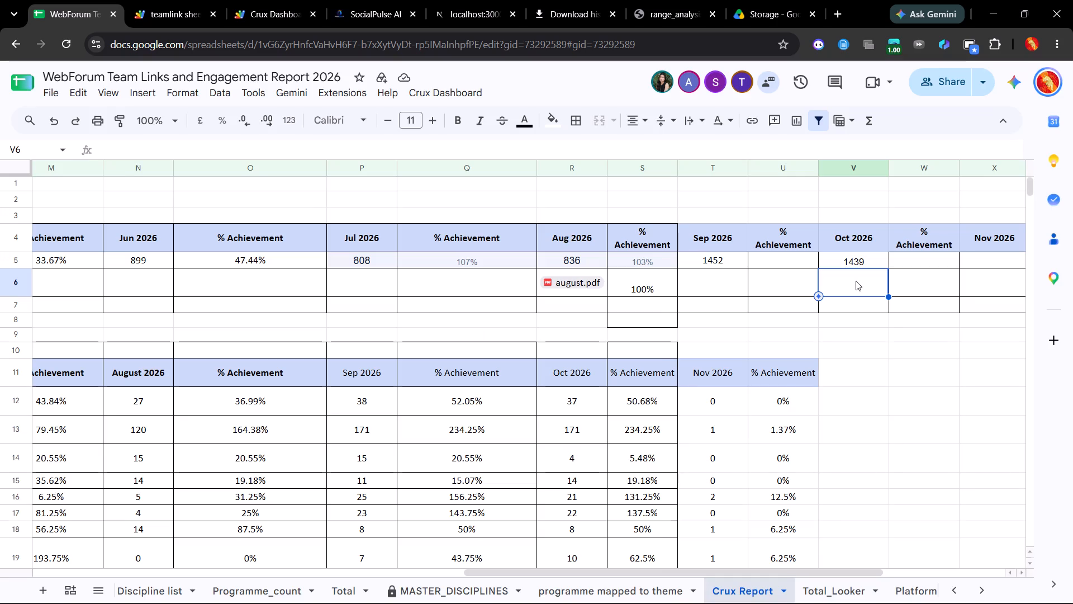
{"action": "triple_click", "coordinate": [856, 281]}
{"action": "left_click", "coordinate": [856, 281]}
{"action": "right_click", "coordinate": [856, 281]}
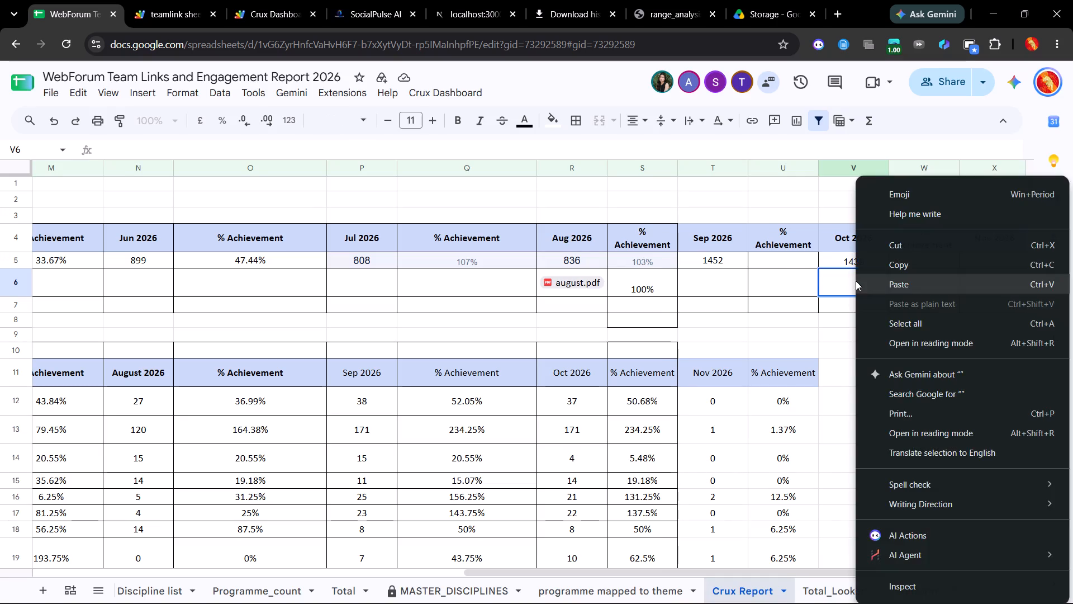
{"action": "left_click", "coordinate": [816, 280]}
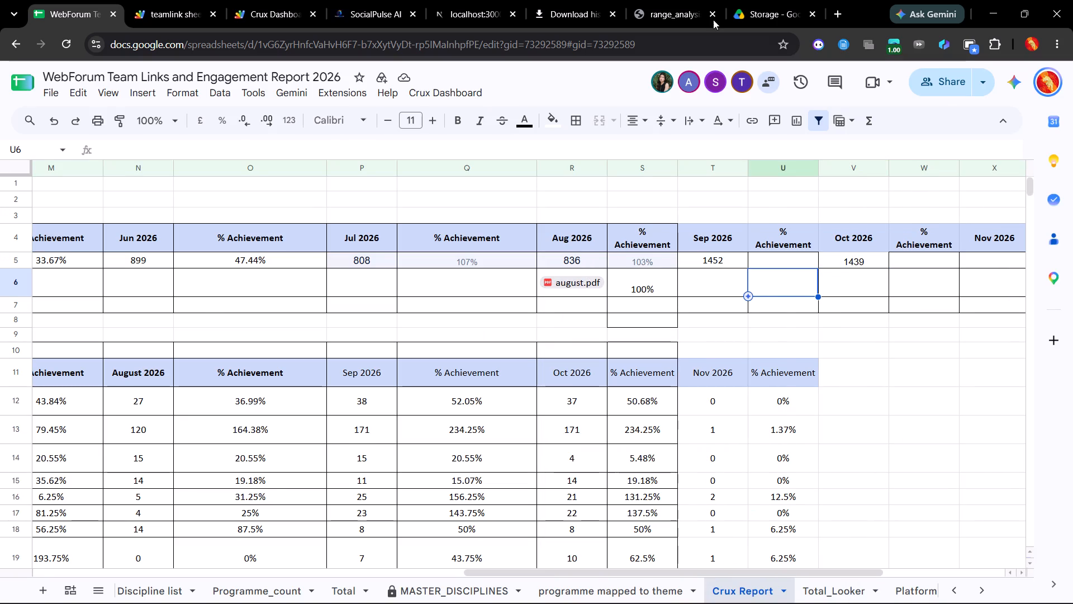
Switch to Google Drive, search for "range", and look over the uploaded range_analysis_report.pdf before closing its preview.
{"action": "left_click", "coordinate": [771, 0]}
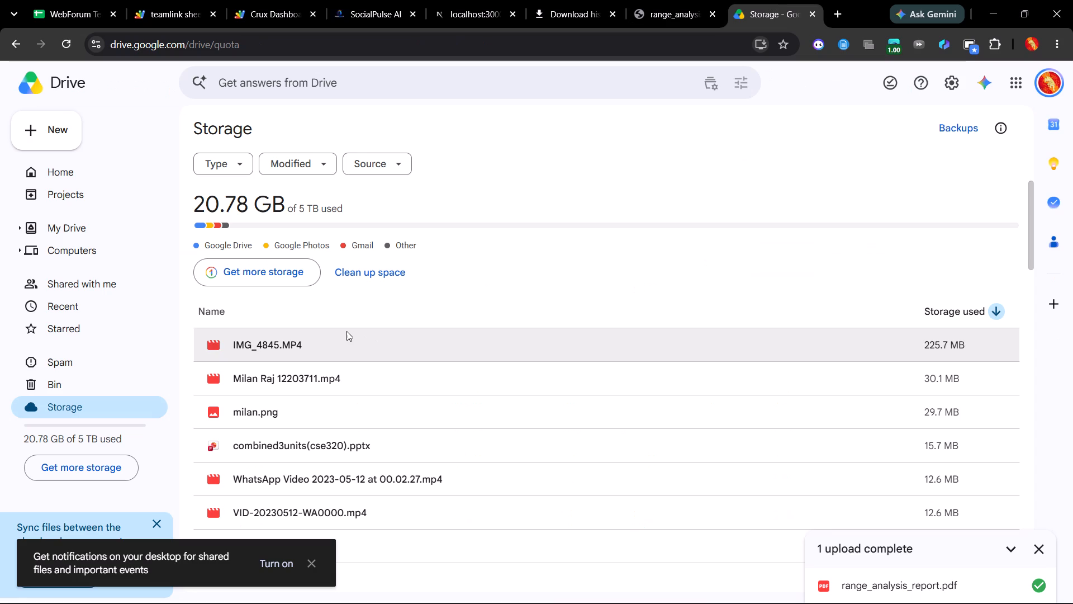
{"action": "scroll", "coordinate": [346, 331], "scroll_direction": "right", "scroll_amount": 2}
{"action": "scroll", "coordinate": [346, 331], "scroll_direction": "down", "scroll_amount": 19}
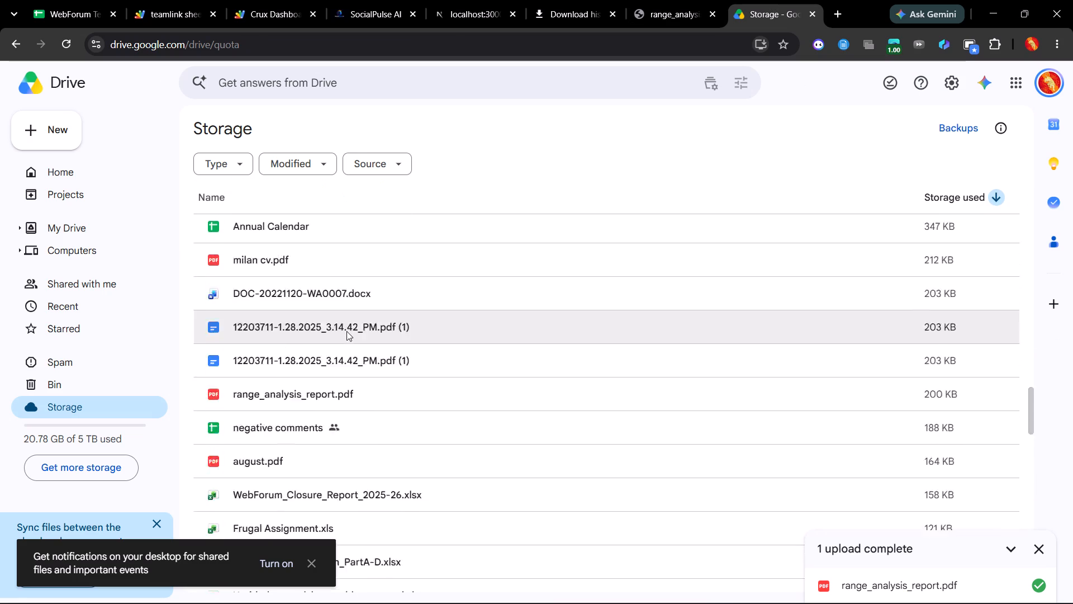
{"action": "scroll", "coordinate": [346, 331], "scroll_direction": "up", "scroll_amount": 8}
{"action": "left_click", "coordinate": [249, 82]}
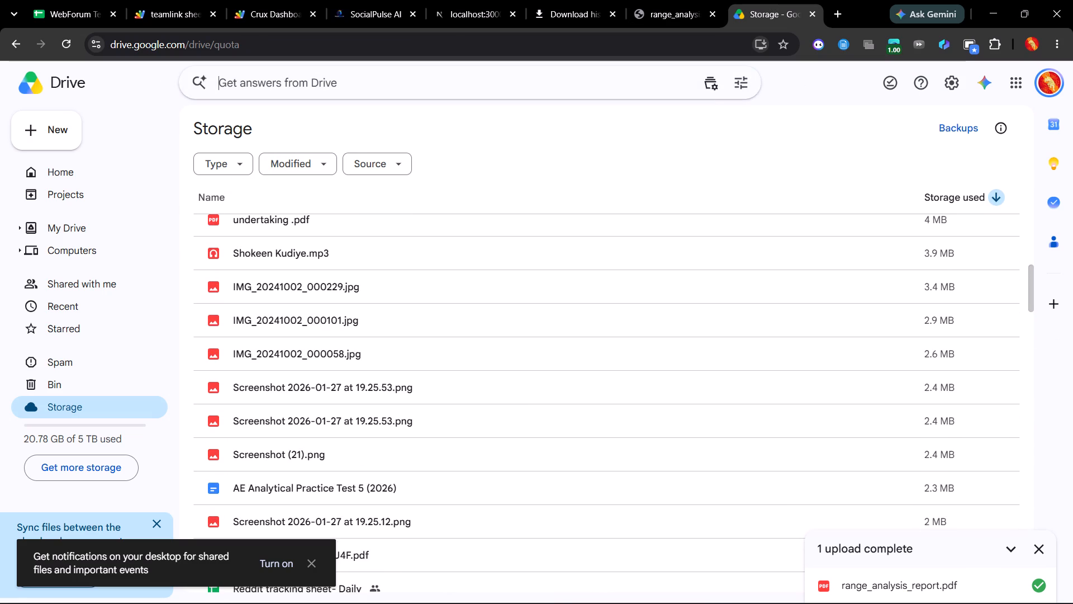
{"action": "type", "text": "range"}
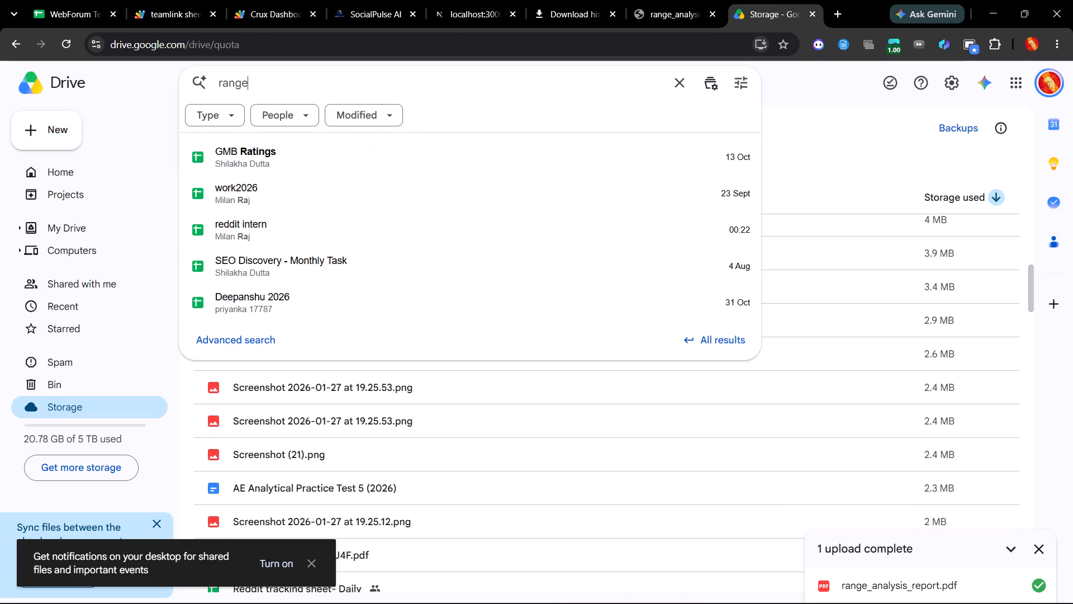
{"action": "double_click", "coordinate": [295, 144]}
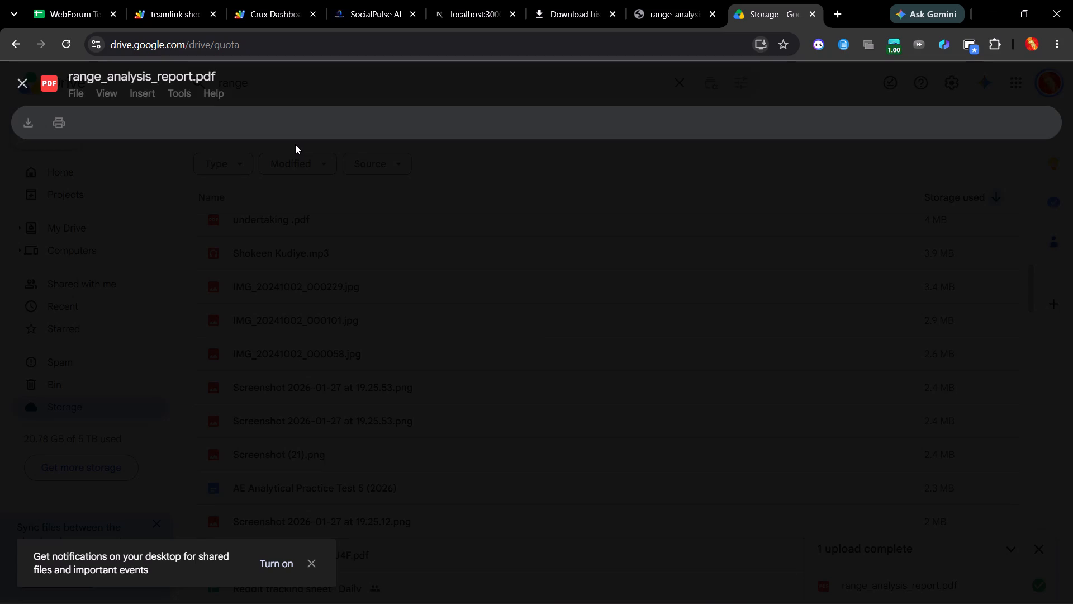
{"action": "scroll", "coordinate": [295, 144], "scroll_direction": "down", "scroll_amount": 4}
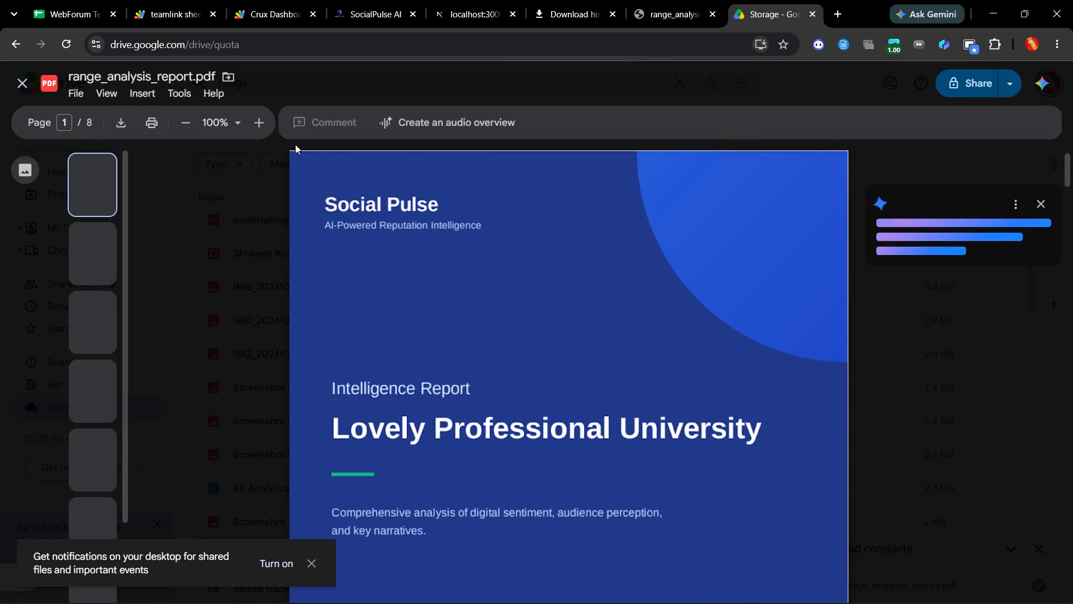
{"action": "scroll", "coordinate": [378, 290], "scroll_direction": "down", "scroll_amount": 3}
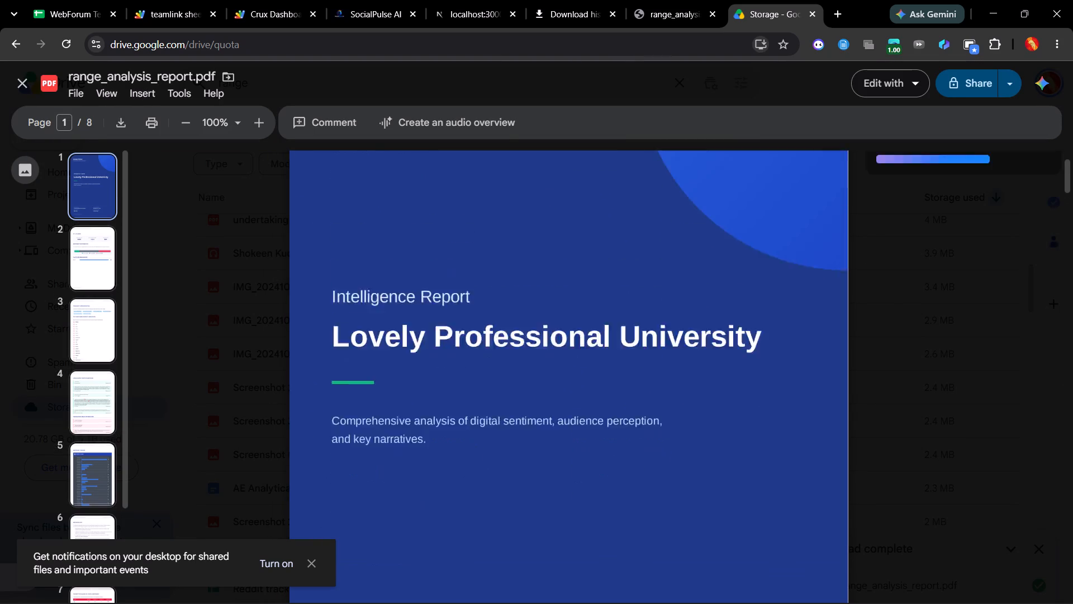
{"action": "left_click", "coordinate": [25, 81]}
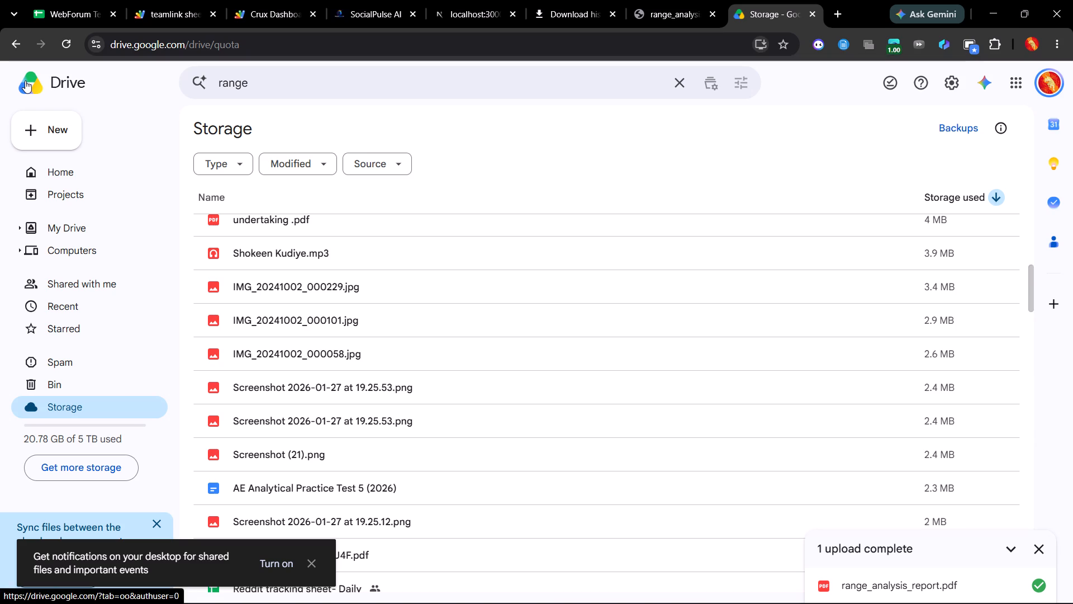
Reopen range_analysis_report.pdf from the Drive search suggestions and copy the page address.
{"action": "left_click", "coordinate": [286, 95]}
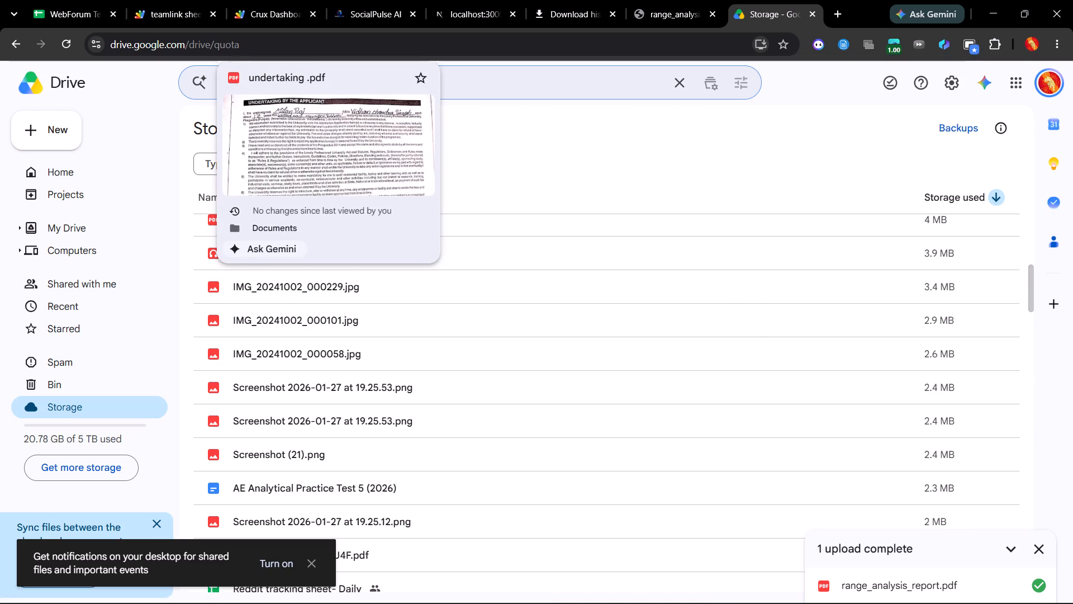
{"action": "left_click", "coordinate": [473, 87]}
{"action": "left_click", "coordinate": [374, 144]}
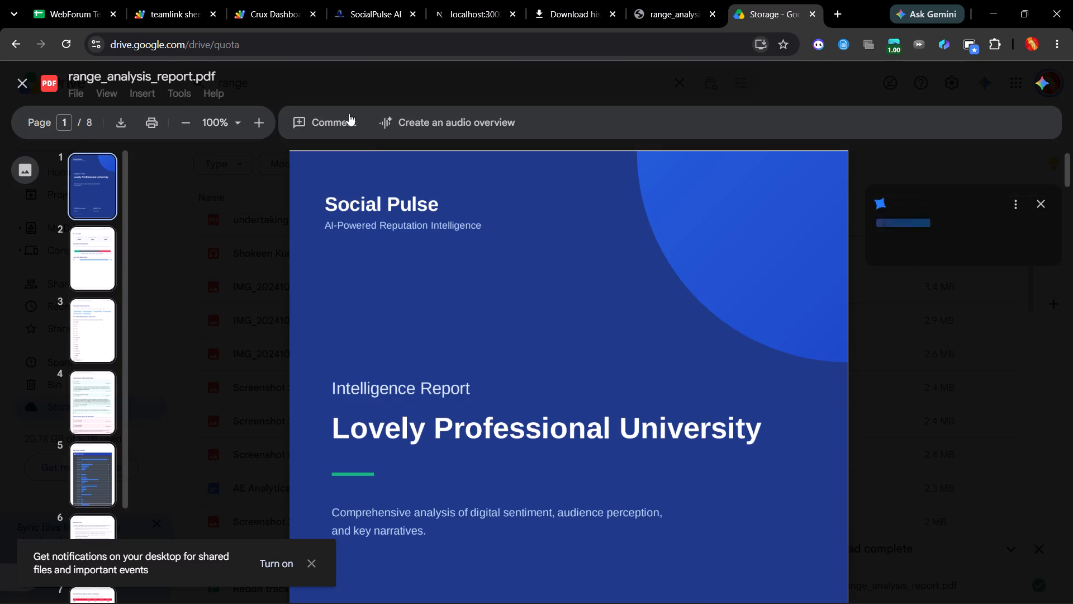
{"action": "double_click", "coordinate": [273, 42]}
{"action": "left_click_drag", "start_coordinate": [303, 42], "coordinate": [96, 44]}
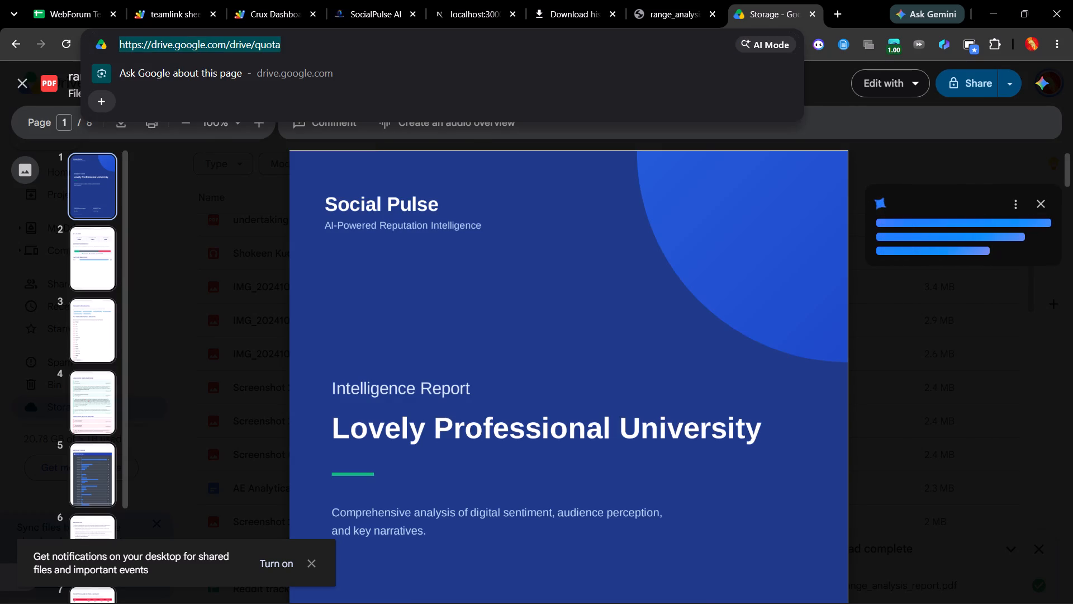
{"action": "left_click_drag", "start_coordinate": [96, 44], "coordinate": [93, 44]}
{"action": "key", "text": "ctrl+c"}
{"action": "left_click", "coordinate": [60, 0]}
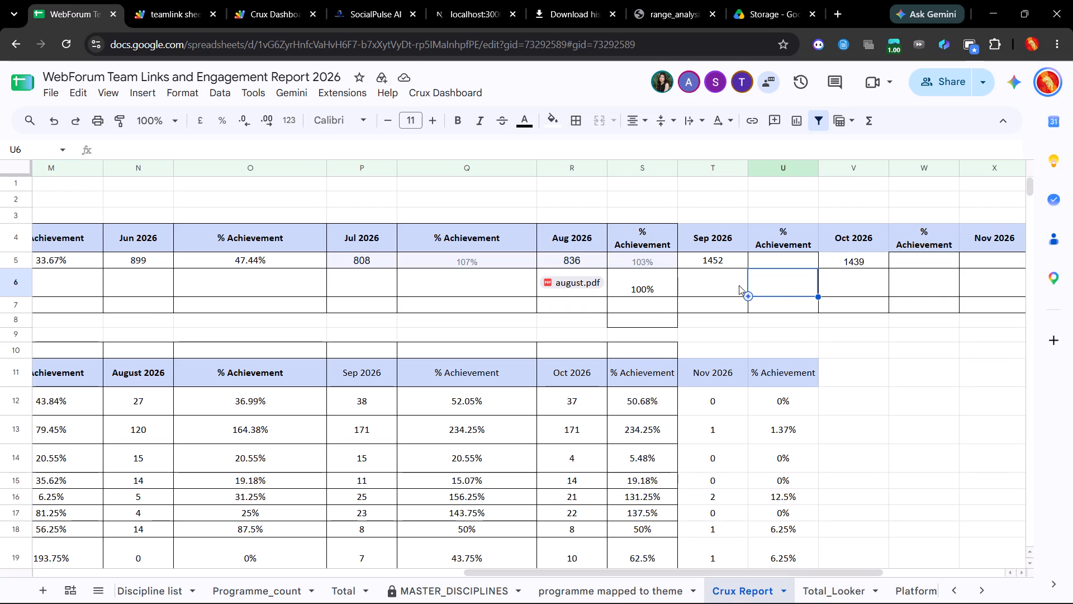
{"action": "left_click", "coordinate": [728, 282]}
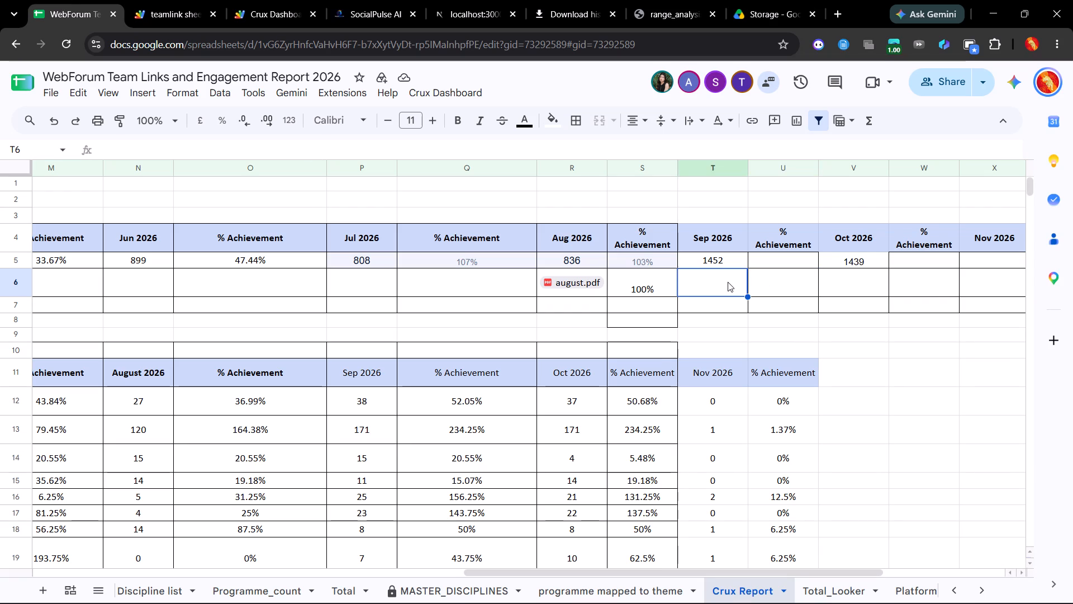
{"action": "triple_click", "coordinate": [832, 281]}
{"action": "left_click", "coordinate": [832, 281]}
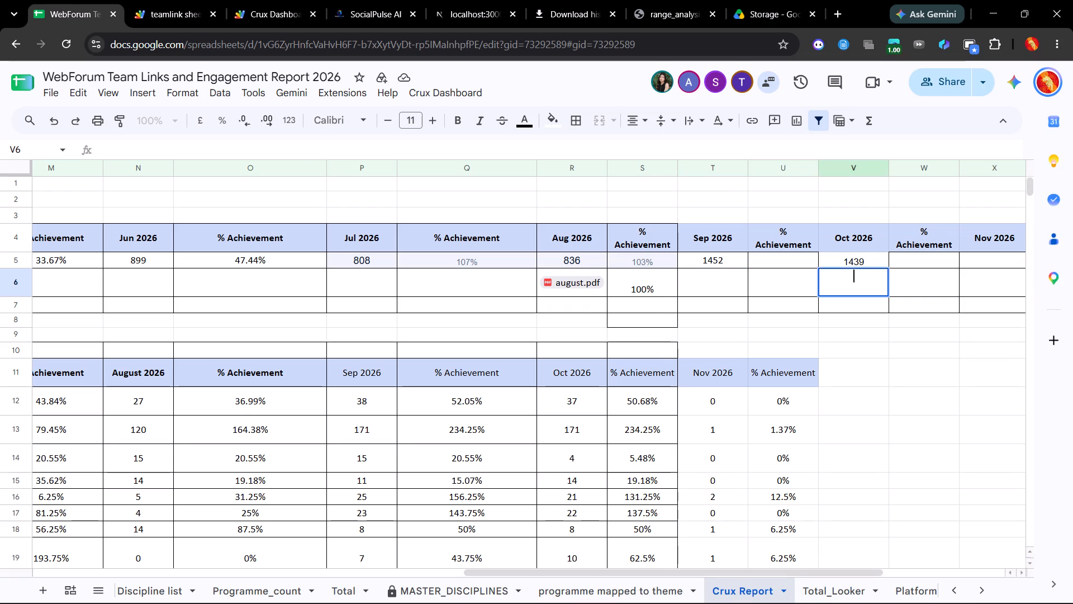
{"action": "key", "text": "ctrl+v"}
{"action": "key", "text": "Return"}
{"action": "left_click", "coordinate": [984, 262]}
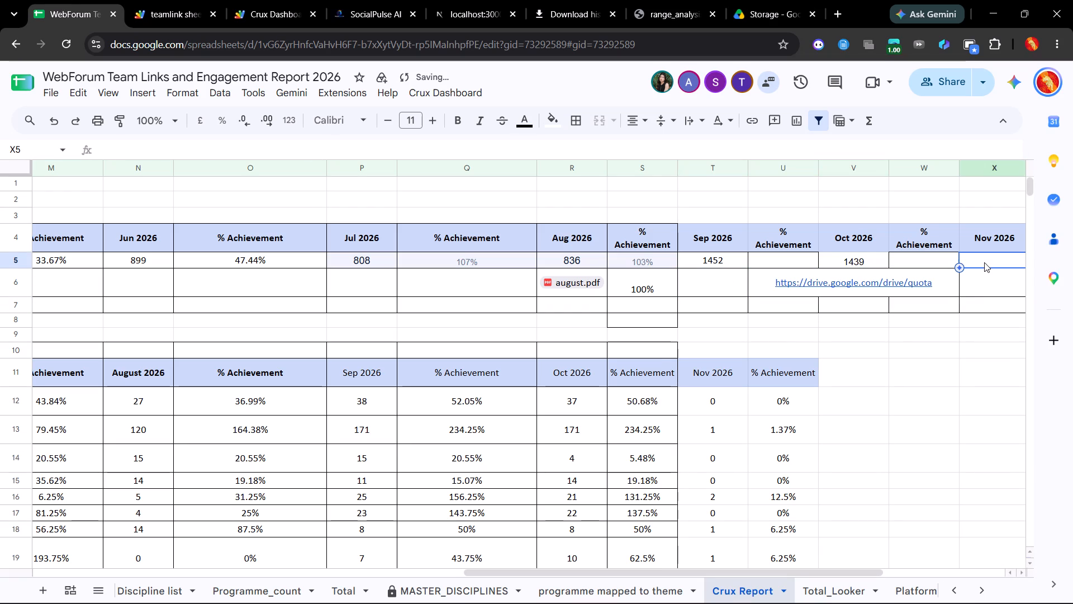
Open the link in cell V6 and examine the page it leads to.
{"action": "left_click", "coordinate": [888, 286]}
{"action": "left_click", "coordinate": [745, 306]}
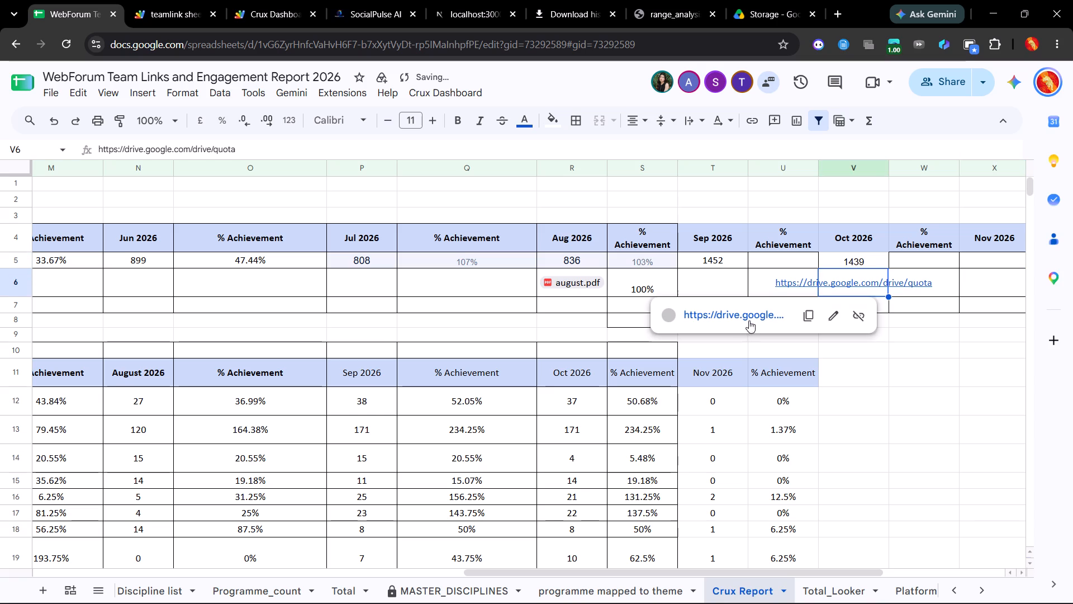
{"action": "left_click", "coordinate": [749, 324]}
{"action": "left_click", "coordinate": [720, 312]}
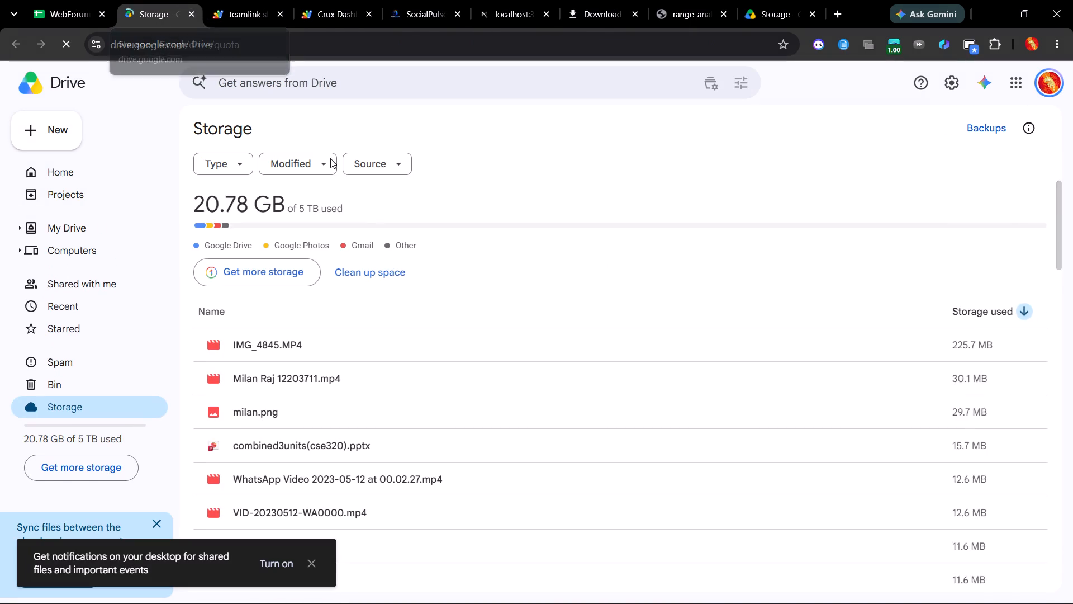
{"action": "scroll", "coordinate": [450, 311], "scroll_direction": "down", "scroll_amount": 9}
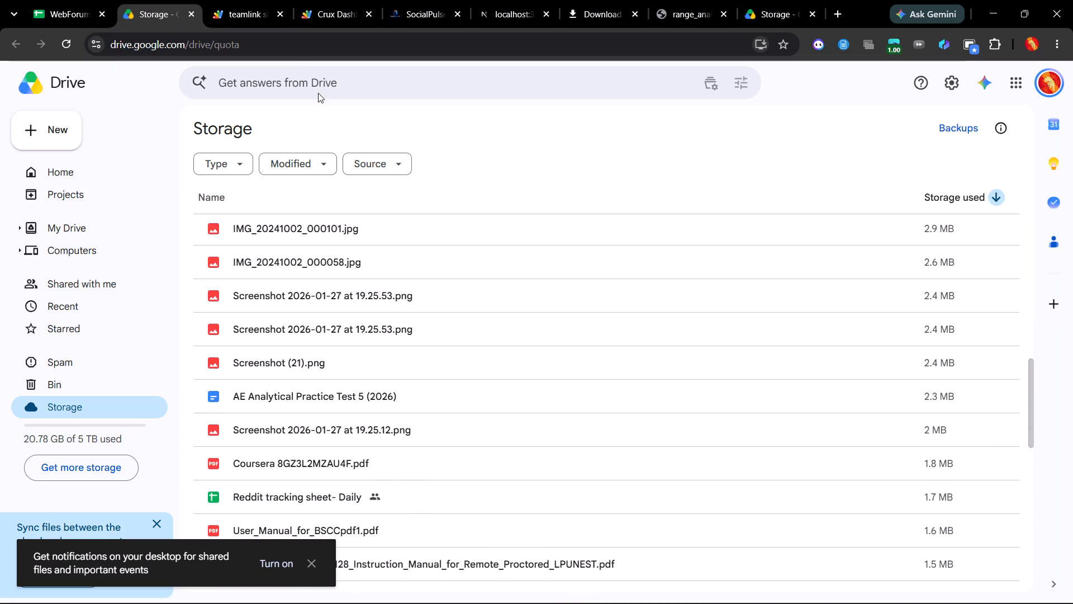
Search Drive for "ra", open range_analysis_report.pdf, look over its first pages, and dismiss the desktop notifications prompt.
{"action": "left_click", "coordinate": [318, 93]}
{"action": "type", "text": "ra"}
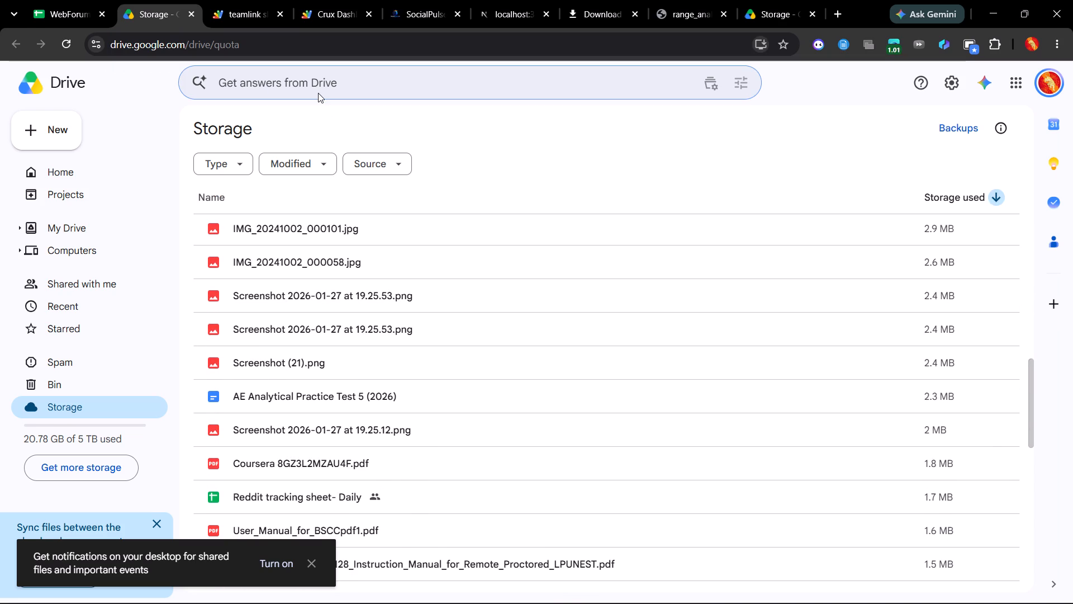
{"action": "left_click", "coordinate": [318, 93]}
{"action": "left_click", "coordinate": [309, 89]}
{"action": "type", "text": "ra"}
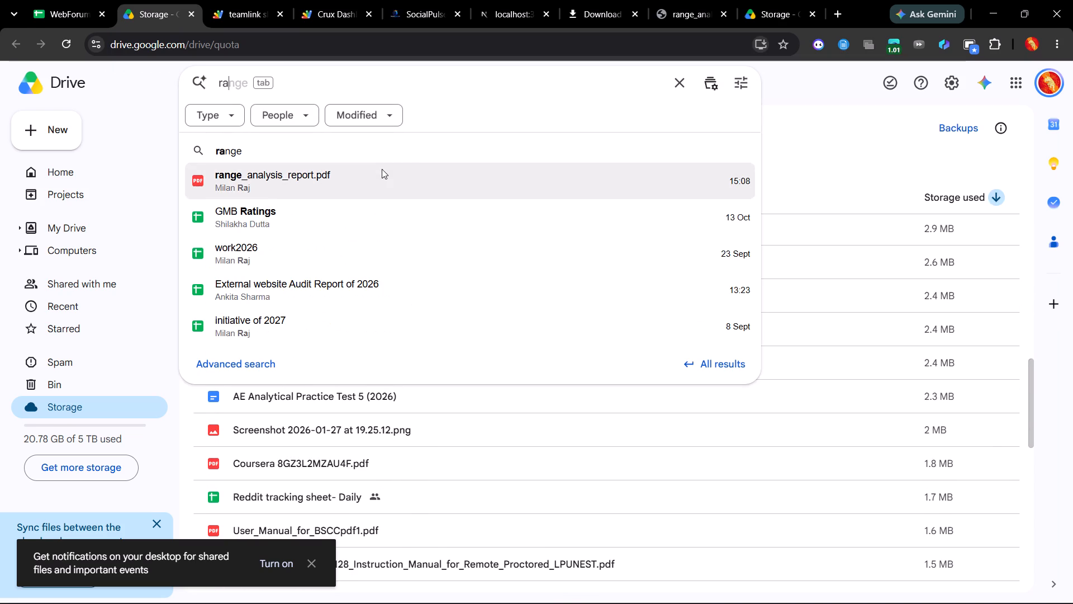
{"action": "right_click", "coordinate": [291, 171]}
{"action": "left_click", "coordinate": [194, 175]}
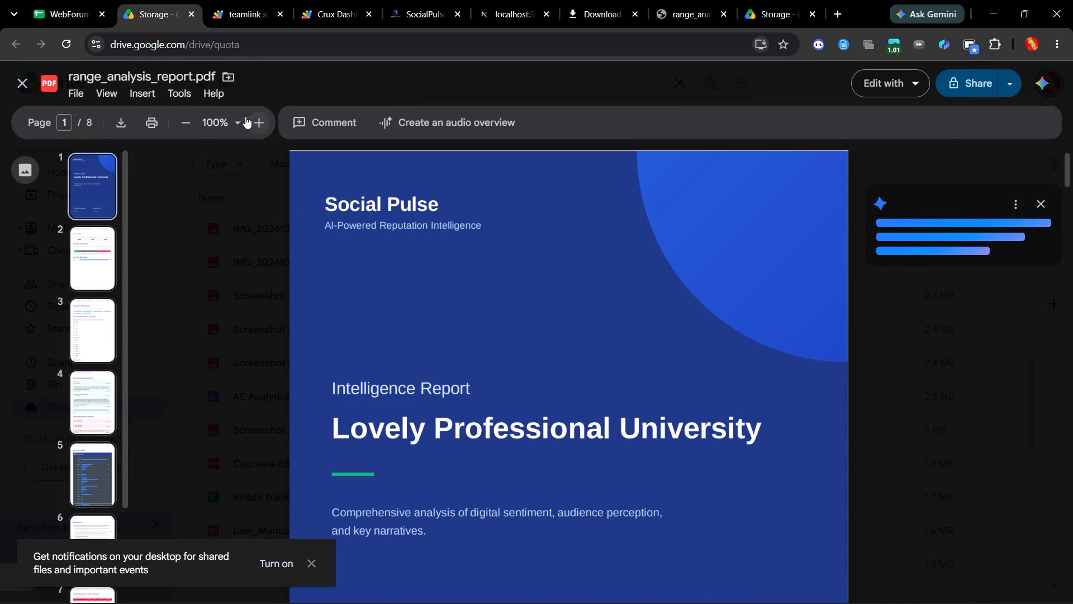
{"action": "scroll", "coordinate": [223, 265], "scroll_direction": "down", "scroll_amount": 6}
{"action": "scroll", "coordinate": [223, 265], "scroll_direction": "up", "scroll_amount": 1}
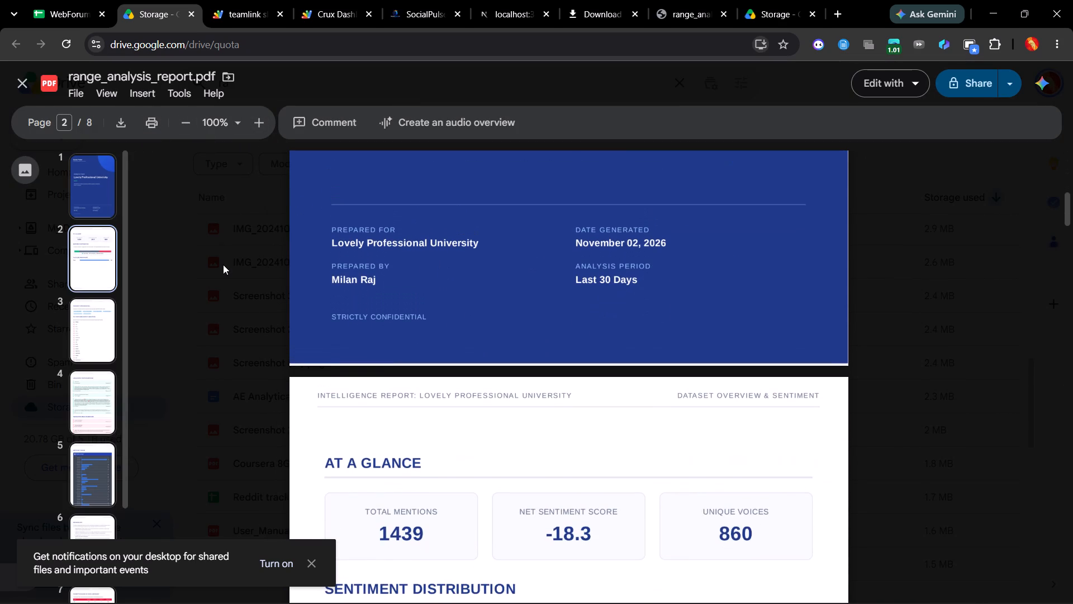
{"action": "left_click", "coordinate": [311, 561]}
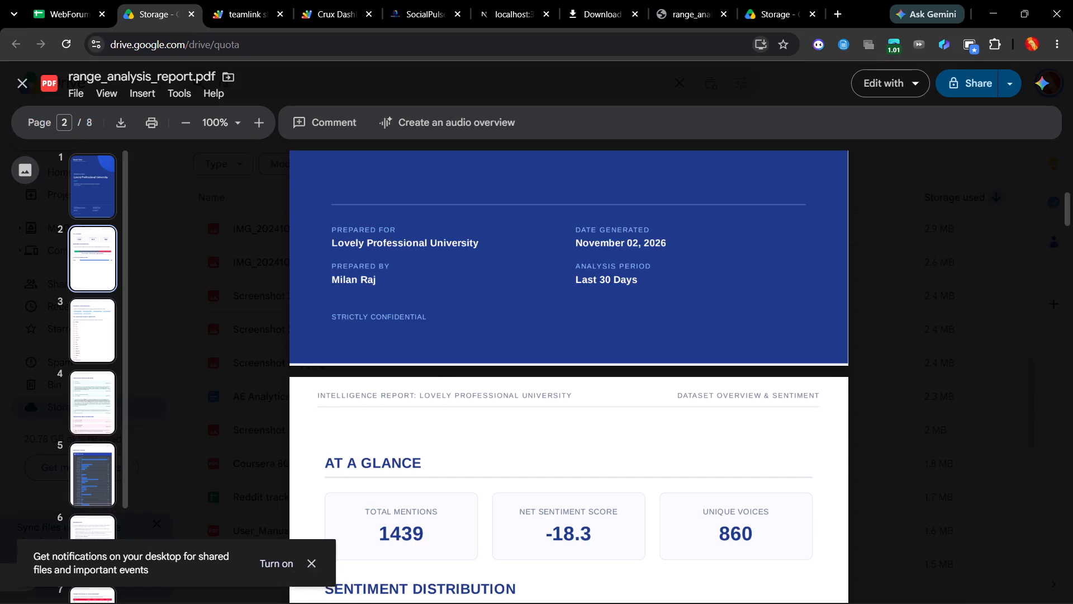
Copy the sharing link of range_analysis_report.pdf and set its general access to Anyone with the link.
{"action": "left_click", "coordinate": [985, 88]}
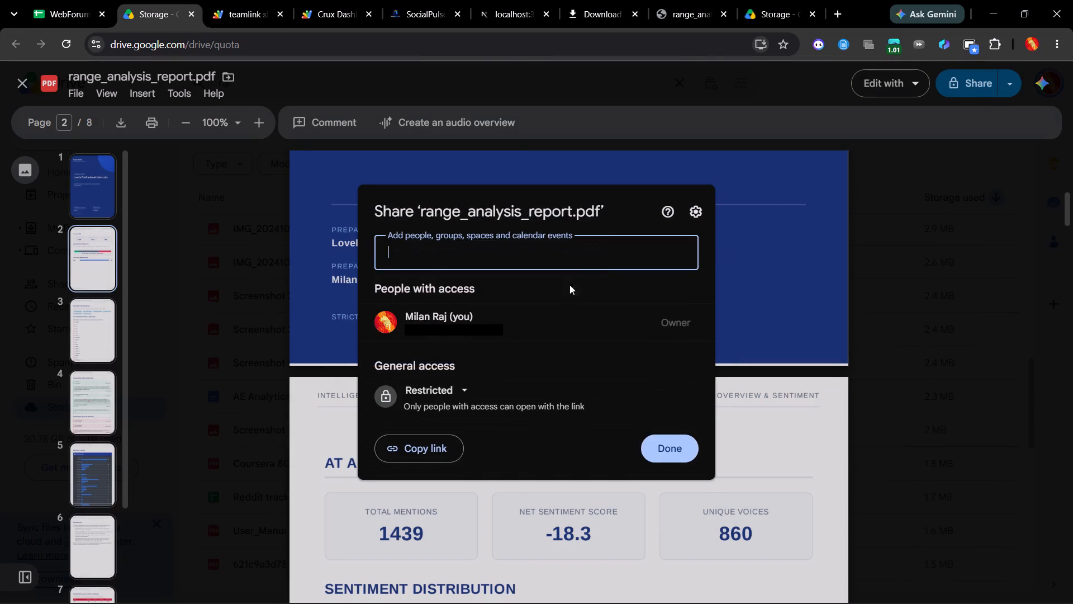
{"action": "left_click", "coordinate": [437, 455]}
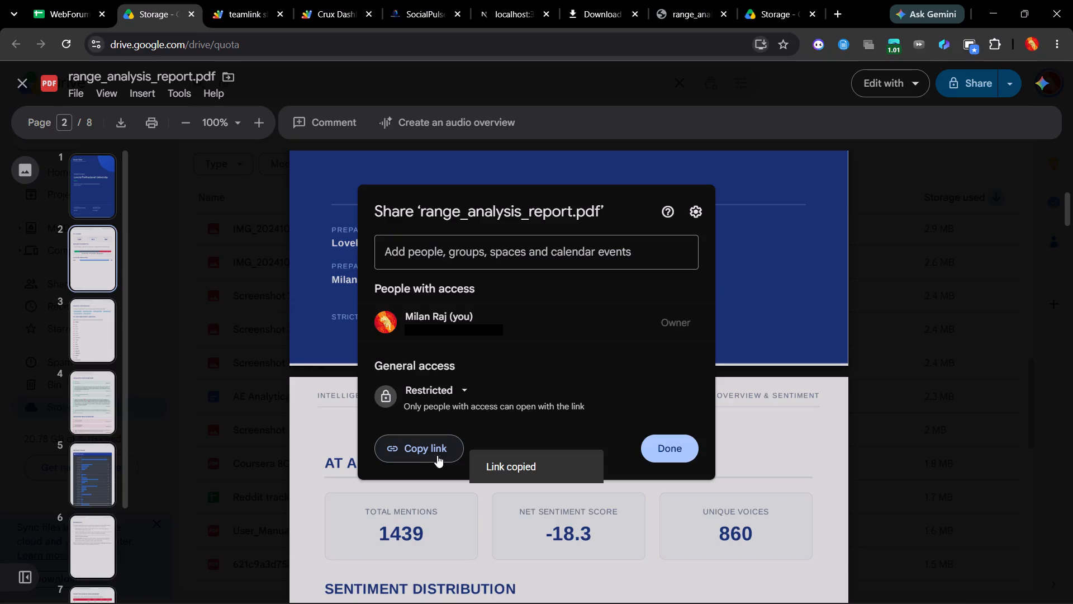
{"action": "left_click", "coordinate": [550, 403]}
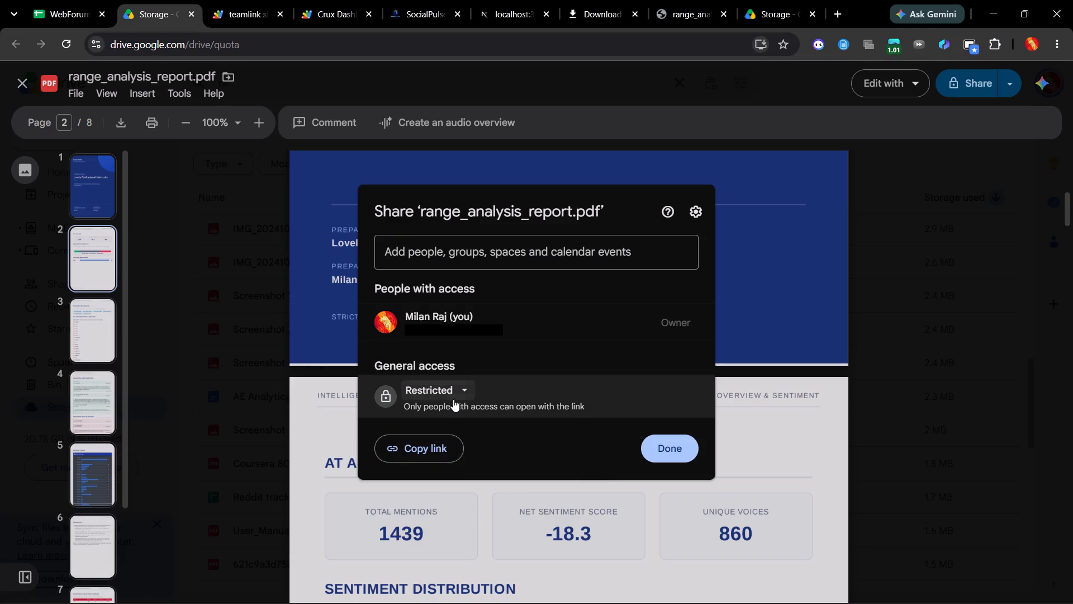
{"action": "left_click", "coordinate": [452, 399]}
{"action": "left_click_drag", "start_coordinate": [469, 440], "coordinate": [471, 447]}
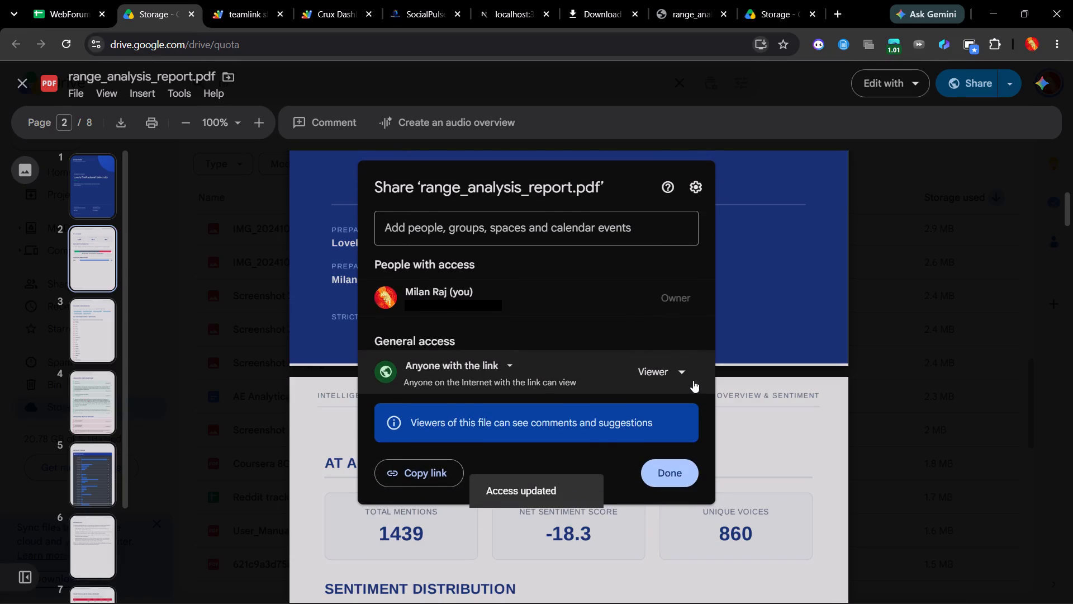
{"action": "left_click", "coordinate": [689, 375]}
{"action": "left_click", "coordinate": [689, 375]}
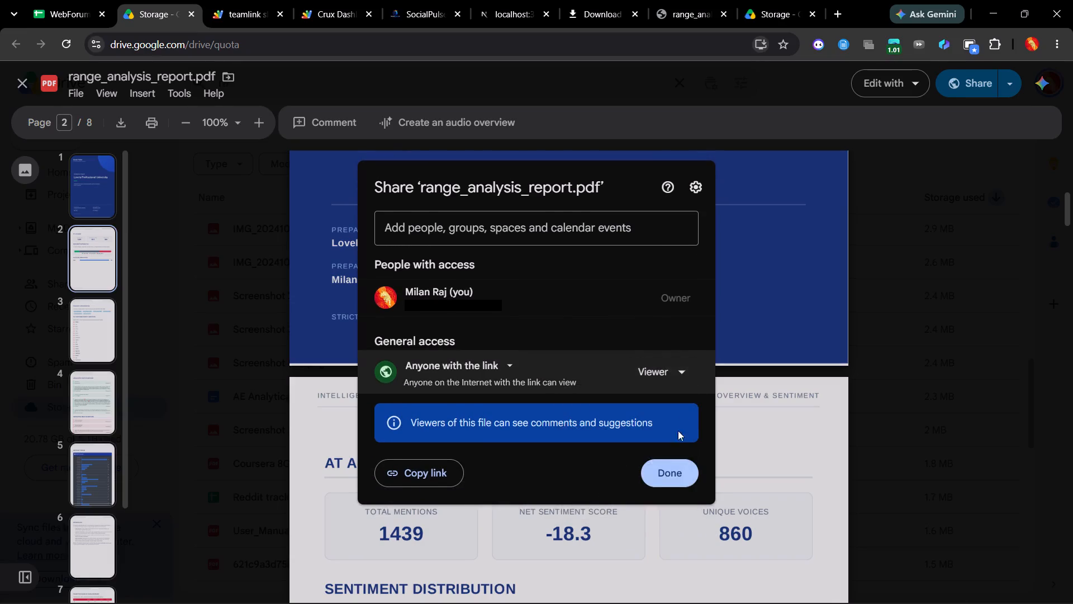
{"action": "left_click", "coordinate": [669, 465]}
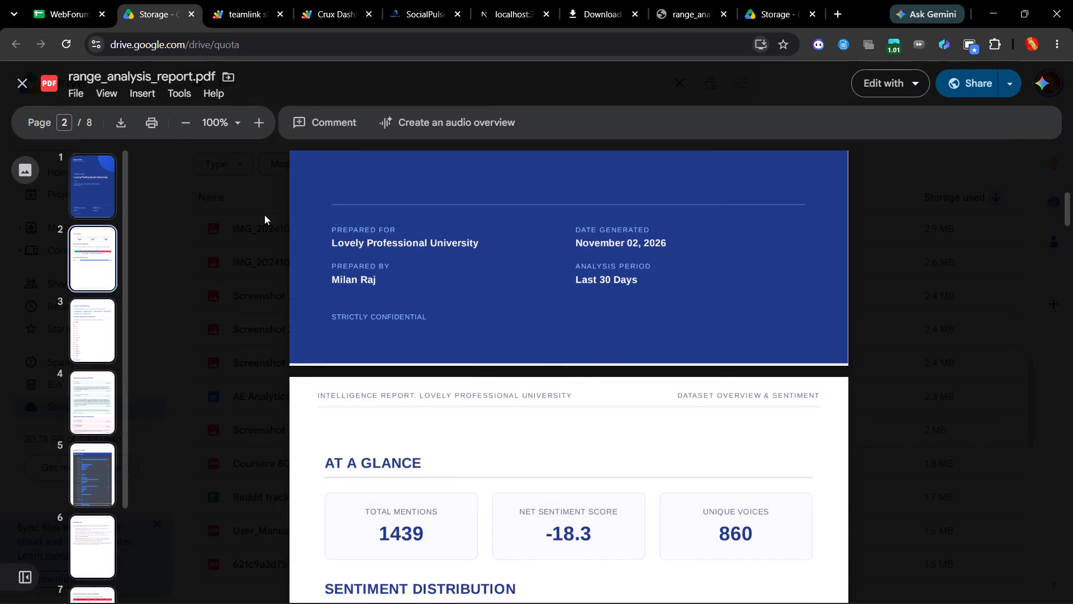
Close the PDF preview and look through the Storage and My Drive file lists for the uploaded report.
{"action": "left_click", "coordinate": [21, 43]}
{"action": "left_click", "coordinate": [30, 91]}
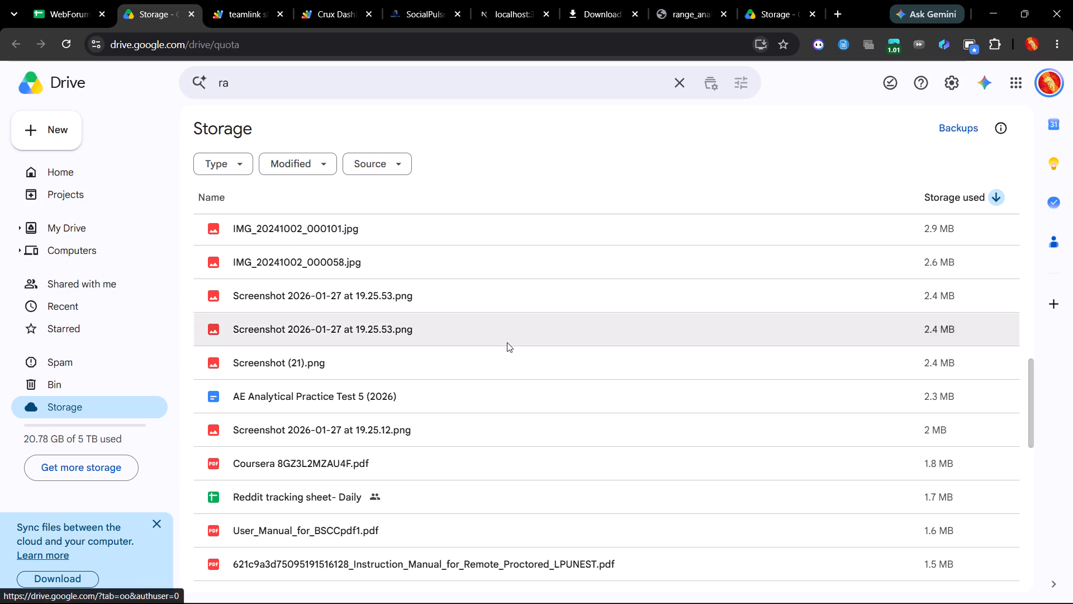
{"action": "scroll", "coordinate": [507, 342], "scroll_direction": "down", "scroll_amount": 10}
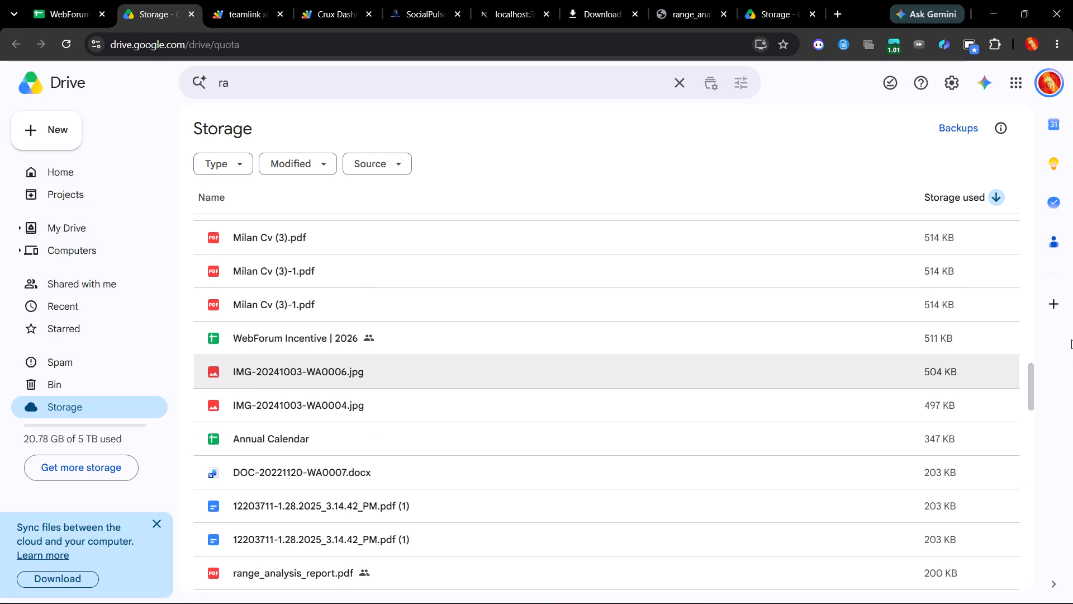
{"action": "right_click", "coordinate": [835, 361]}
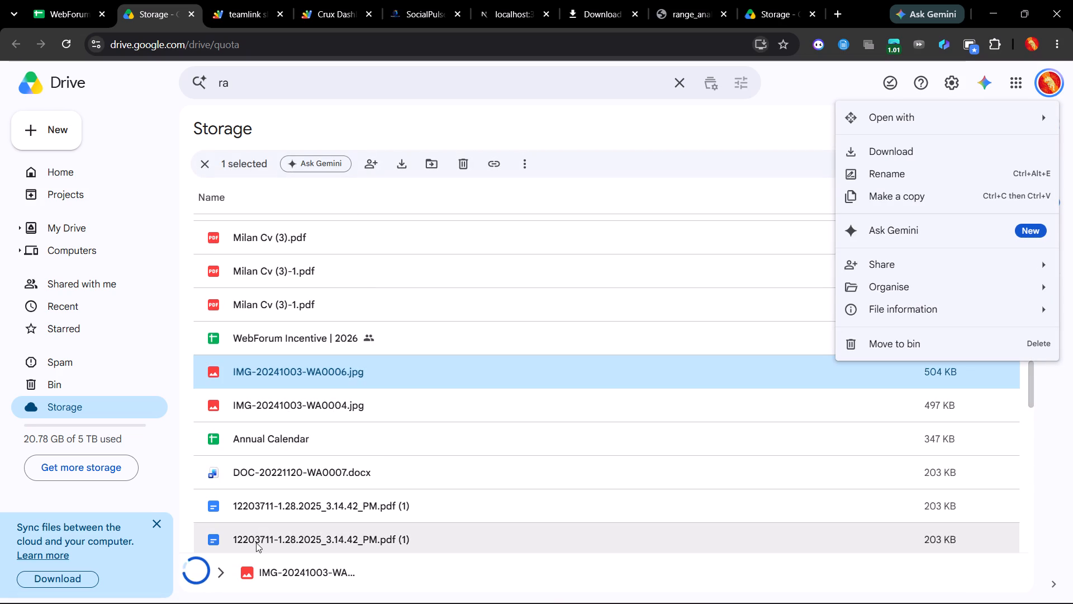
{"action": "scroll", "coordinate": [325, 478], "scroll_direction": "down", "scroll_amount": 5}
{"action": "left_click", "coordinate": [213, 572]}
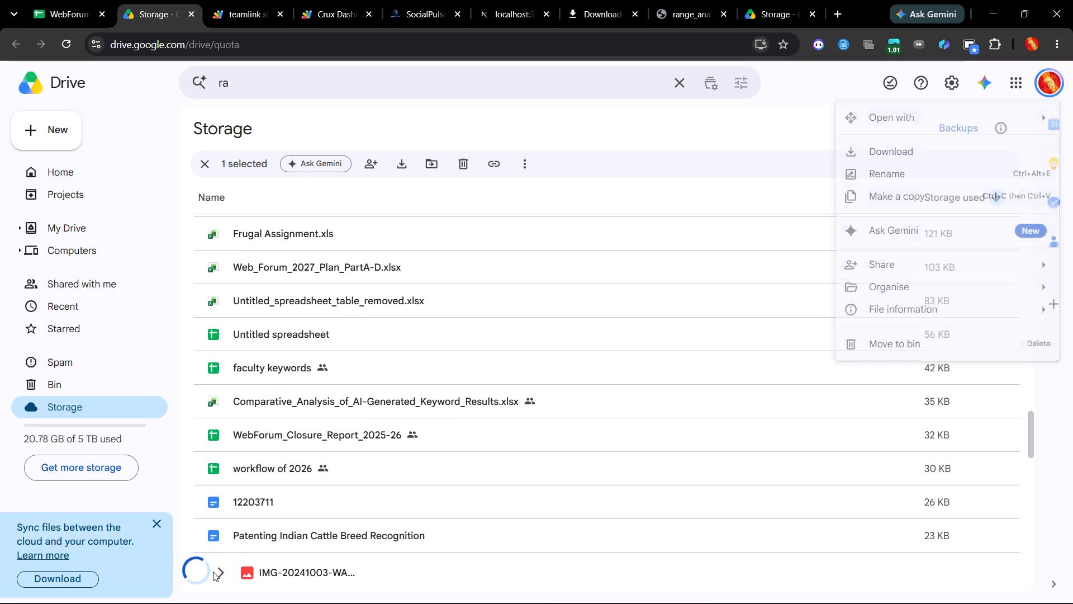
{"action": "left_click", "coordinate": [213, 572]}
{"action": "left_click", "coordinate": [503, 505]}
{"action": "scroll", "coordinate": [503, 505], "scroll_direction": "down", "scroll_amount": 1}
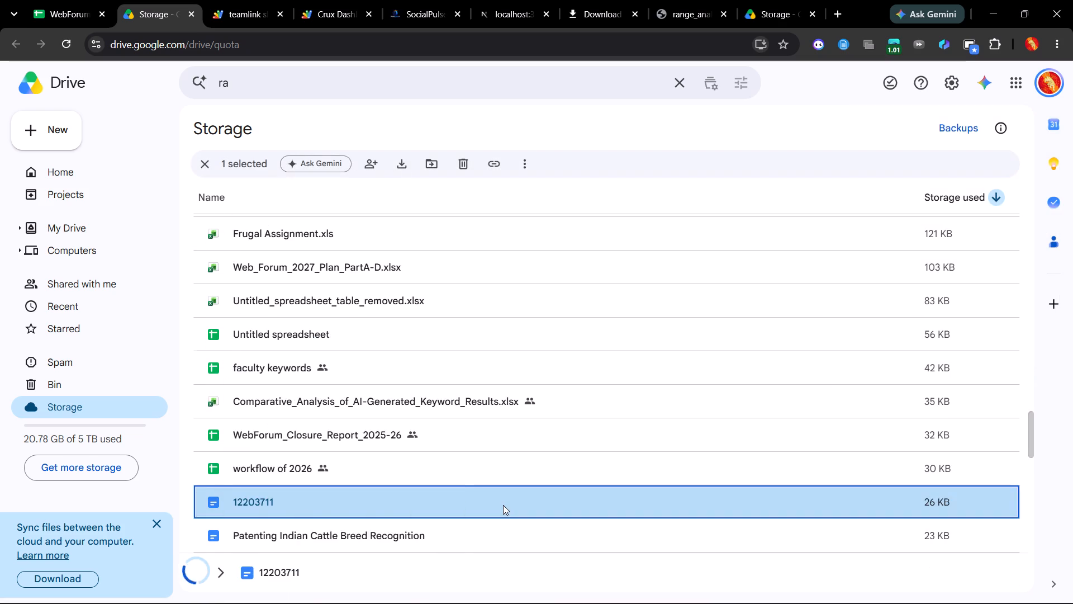
{"action": "scroll", "coordinate": [503, 505], "scroll_direction": "down", "scroll_amount": 1}
{"action": "left_click", "coordinate": [233, 567]}
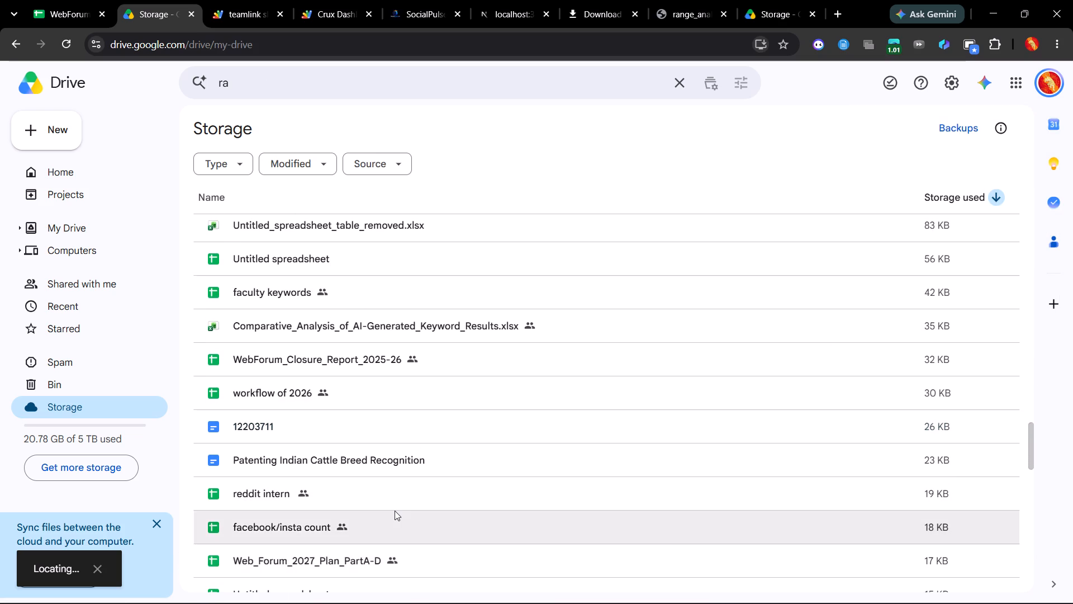
{"action": "scroll", "coordinate": [395, 511], "scroll_direction": "down", "scroll_amount": 20}
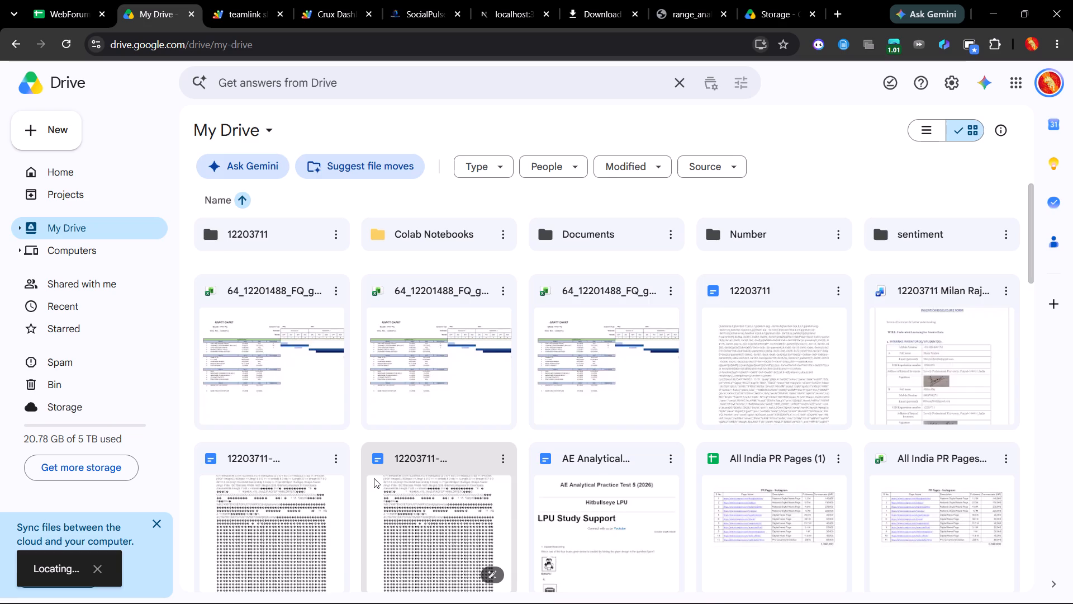
{"action": "scroll", "coordinate": [374, 478], "scroll_direction": "right", "scroll_amount": 5}
{"action": "scroll", "coordinate": [374, 478], "scroll_direction": "down", "scroll_amount": 20}
{"action": "scroll", "coordinate": [374, 478], "scroll_direction": "down", "scroll_amount": 10}
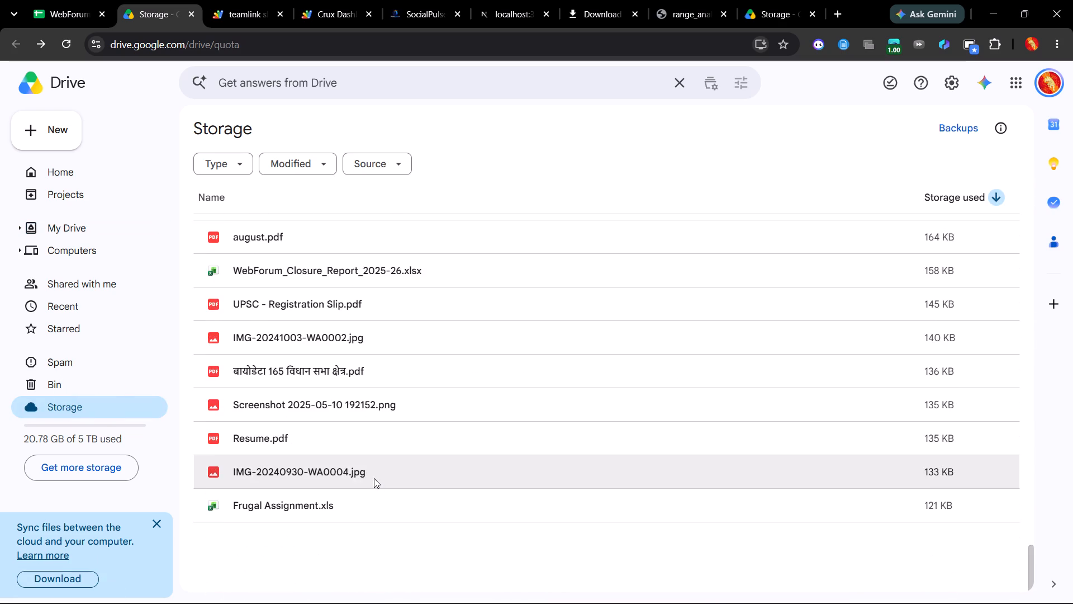
{"action": "scroll", "coordinate": [374, 478], "scroll_direction": "down", "scroll_amount": 12}
{"action": "scroll", "coordinate": [374, 478], "scroll_direction": "down", "scroll_amount": 9}
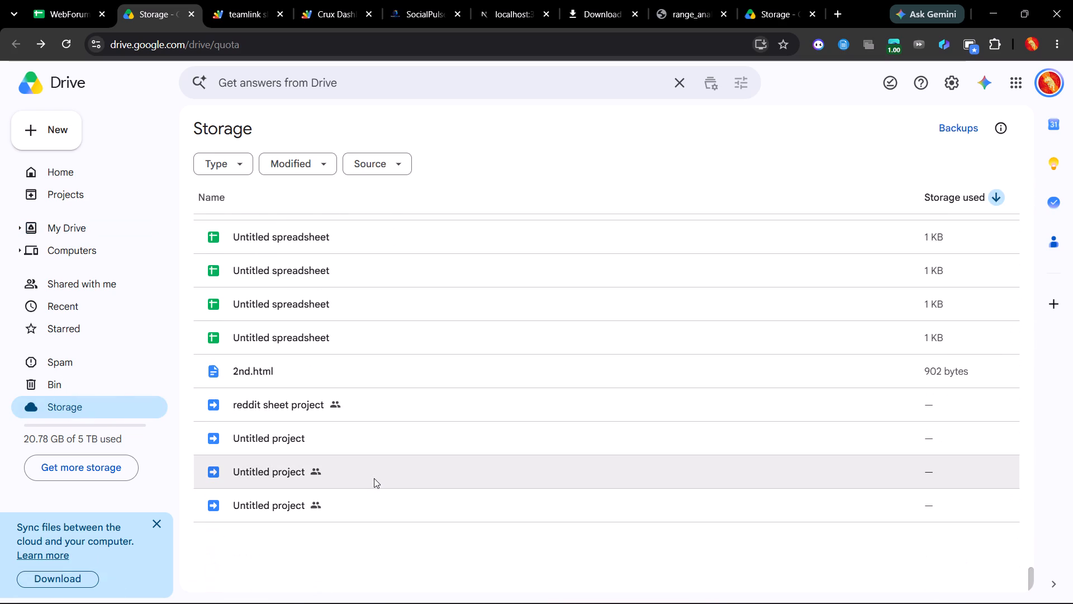
Go to the Drive home page and copy the sharing link of range_analysis_report.pdf from the suggested files.
{"action": "left_click", "coordinate": [246, 91]}
{"action": "left_click", "coordinate": [83, 164]}
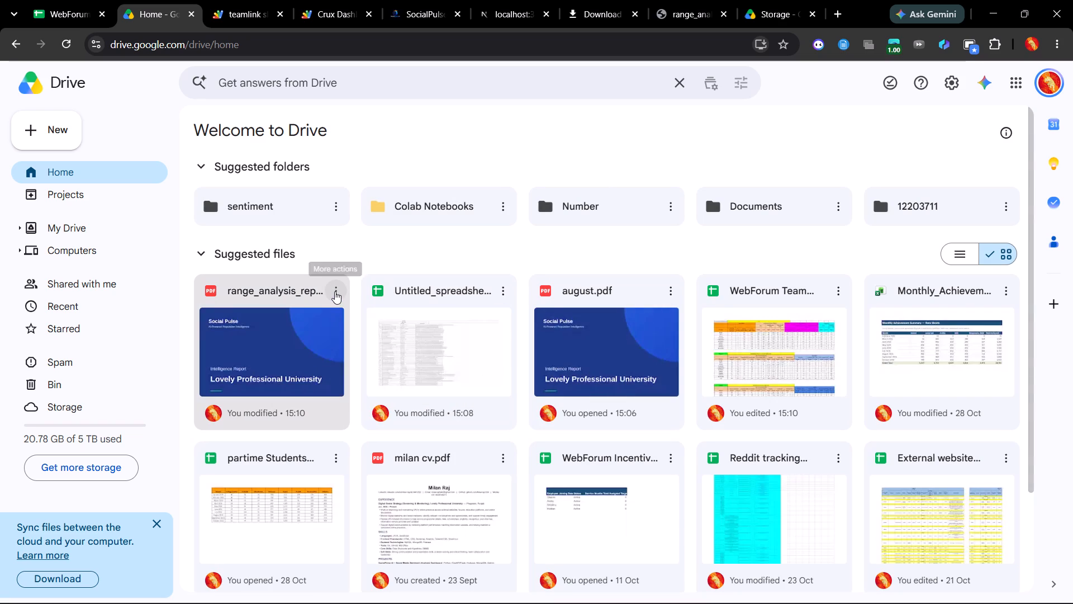
{"action": "left_click", "coordinate": [335, 291]}
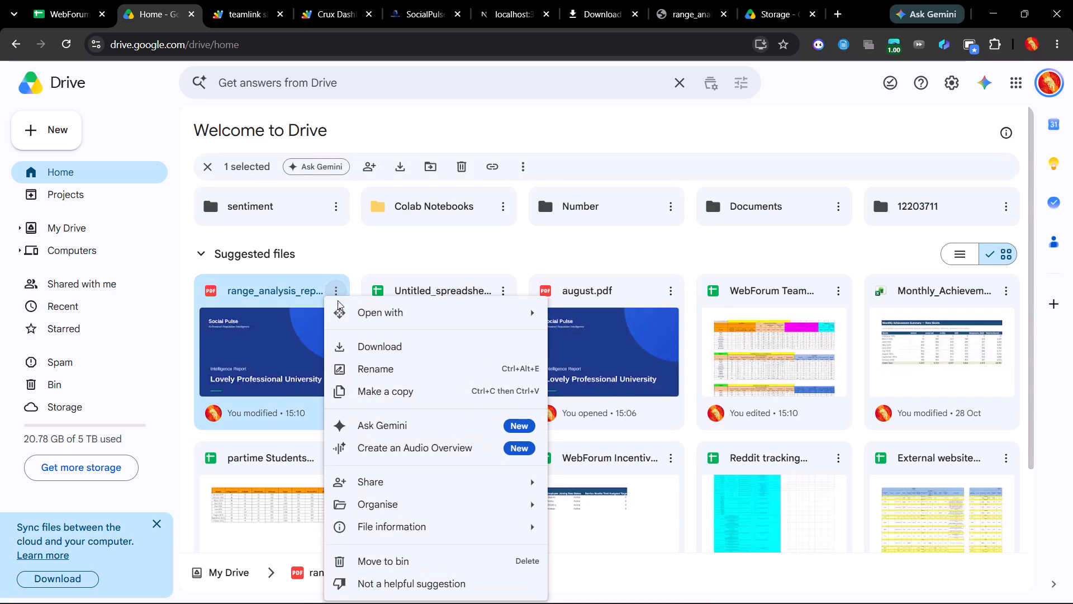
{"action": "scroll", "coordinate": [391, 515], "scroll_direction": "down", "scroll_amount": 2}
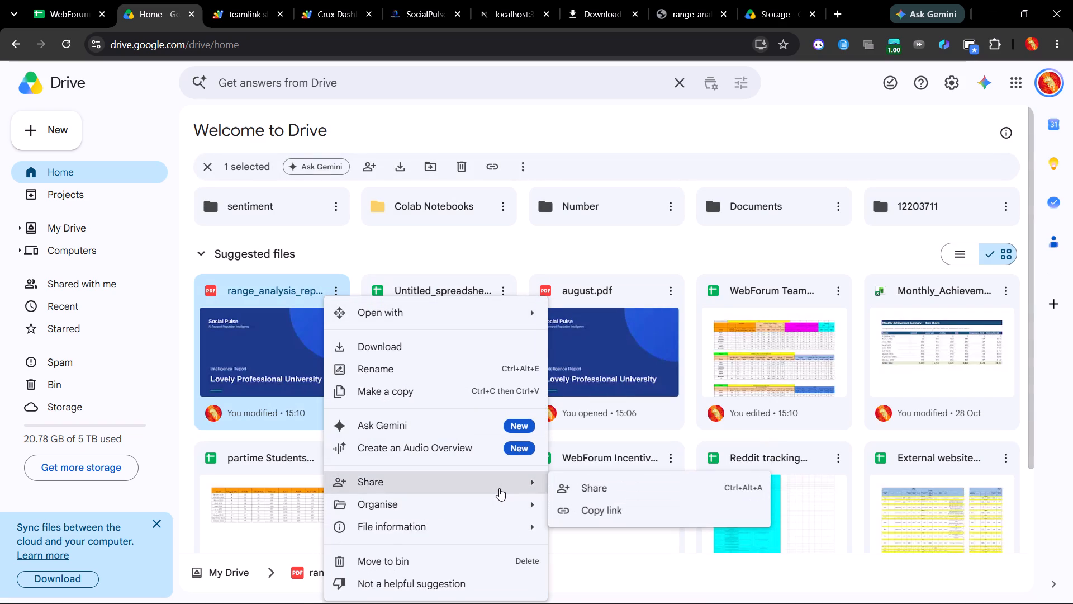
{"action": "left_click", "coordinate": [566, 507]}
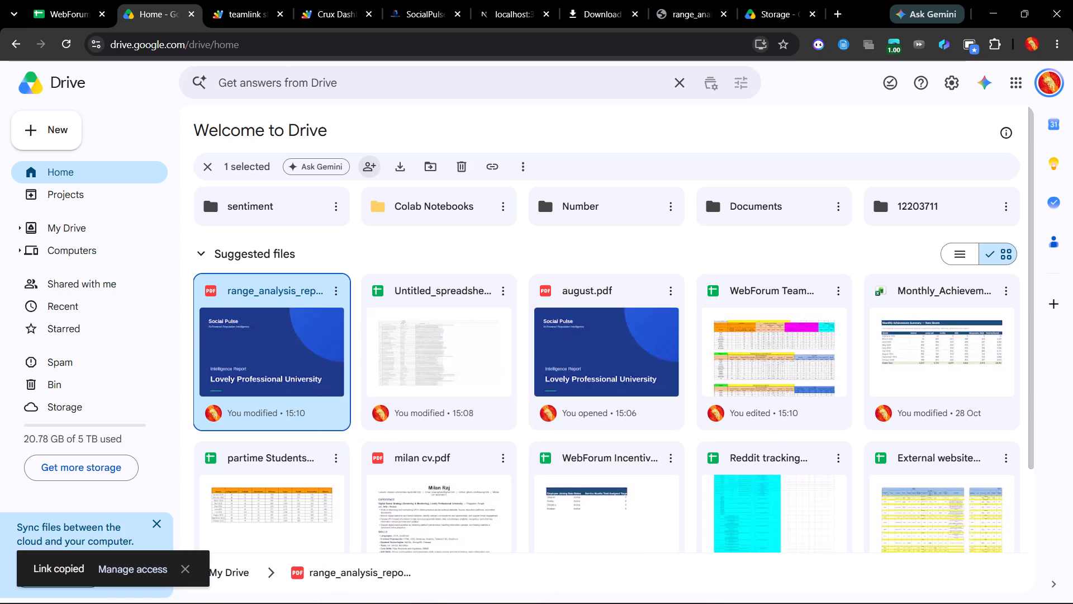
{"action": "left_click", "coordinate": [89, 0]}
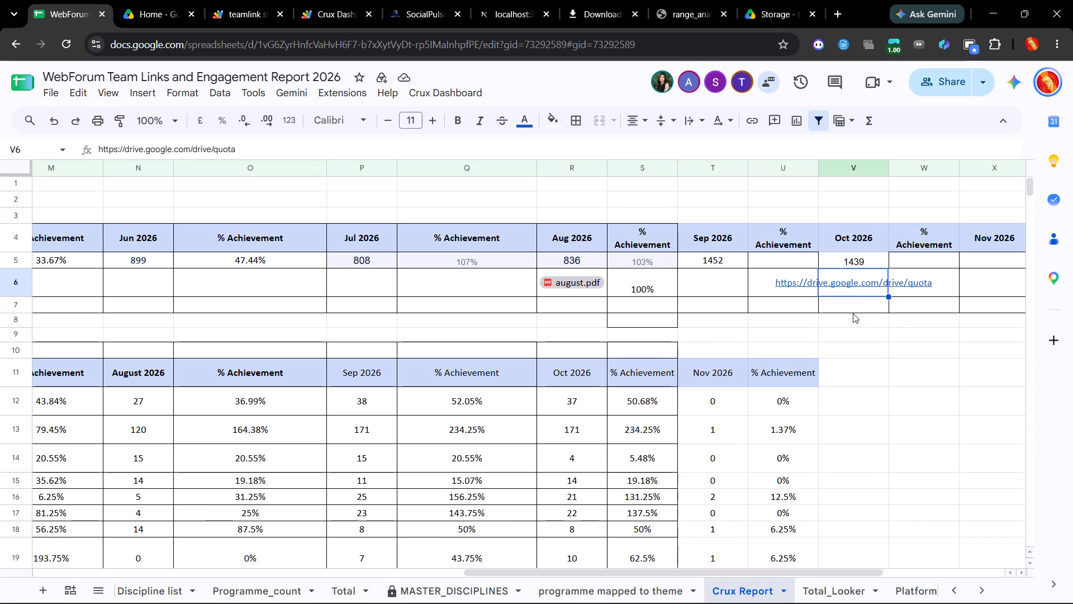
{"action": "left_click", "coordinate": [861, 282]}
{"action": "triple_click", "coordinate": [861, 282]}
{"action": "left_click", "coordinate": [861, 282]}
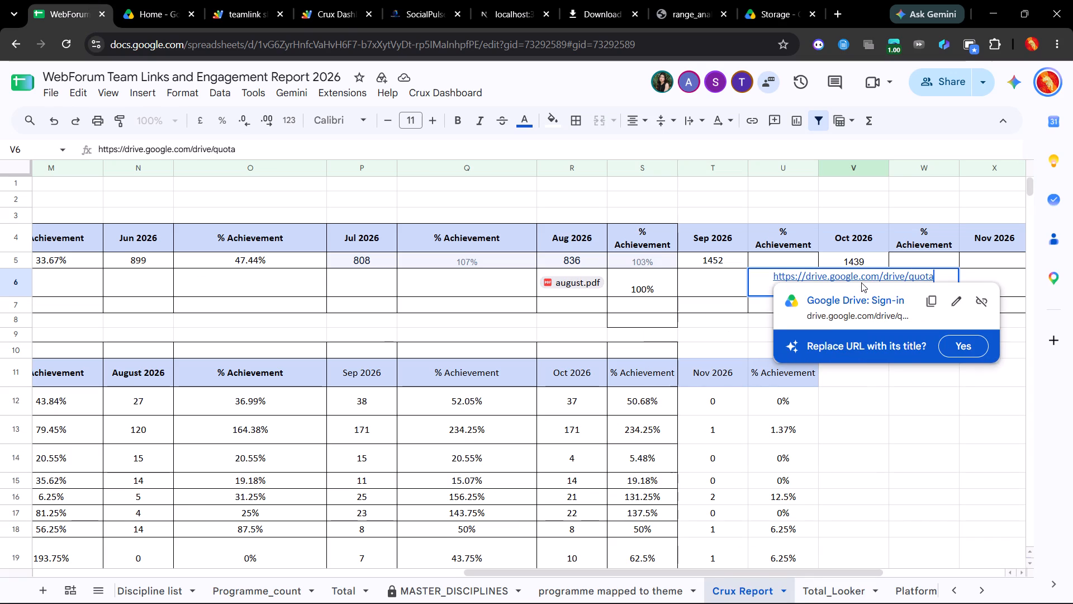
{"action": "key", "text": "ctrl+a"}
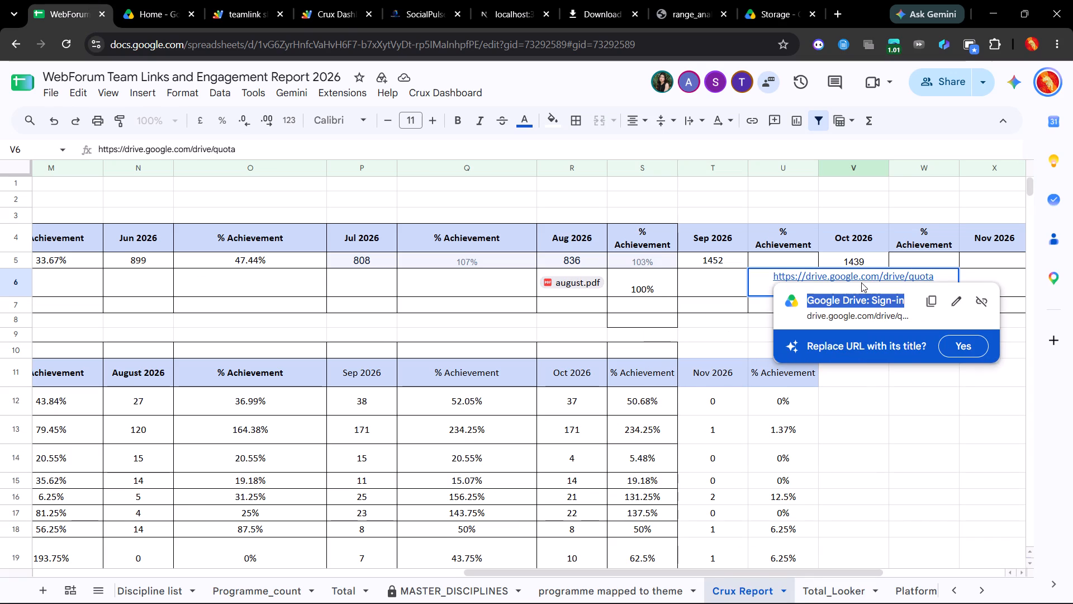
{"action": "left_click_drag", "start_coordinate": [939, 279], "coordinate": [755, 293]}
{"action": "key", "text": "BackSpace"}
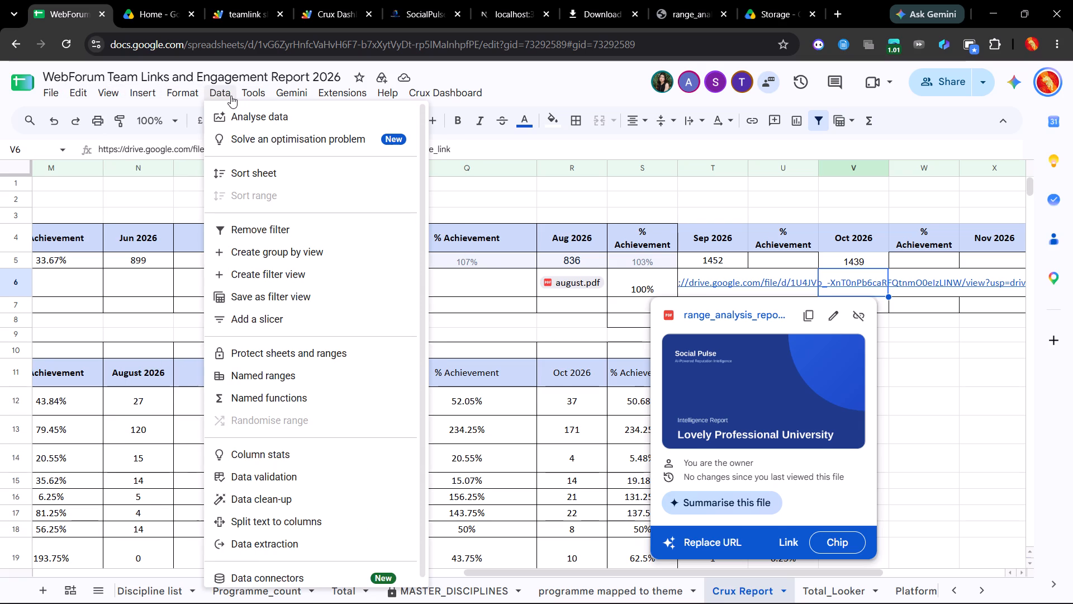
{"action": "left_click", "coordinate": [200, 95]}
{"action": "left_click", "coordinate": [189, 95]}
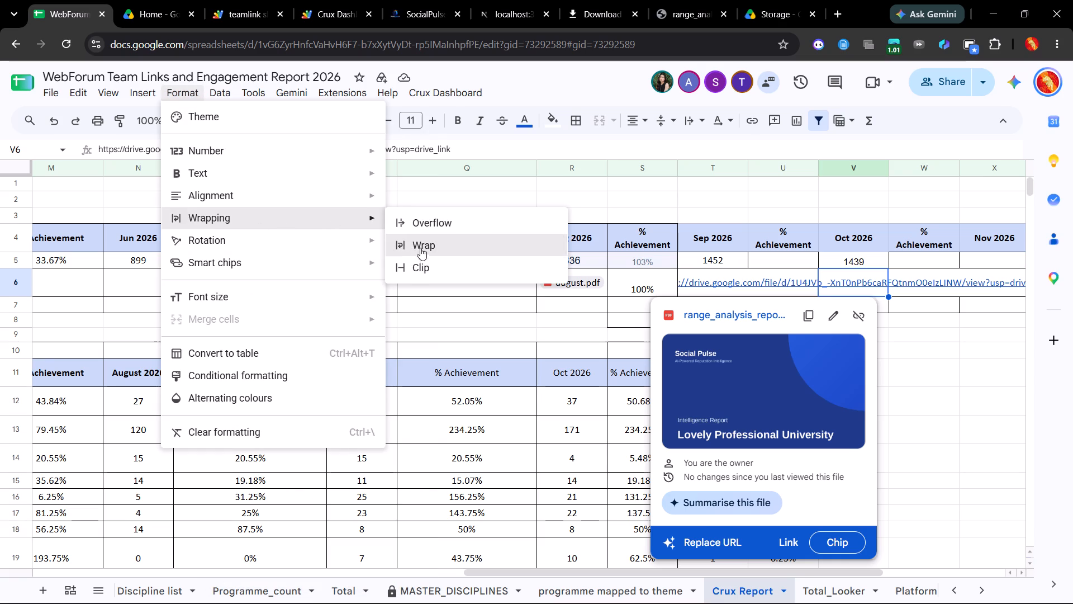
{"action": "left_click", "coordinate": [420, 264]}
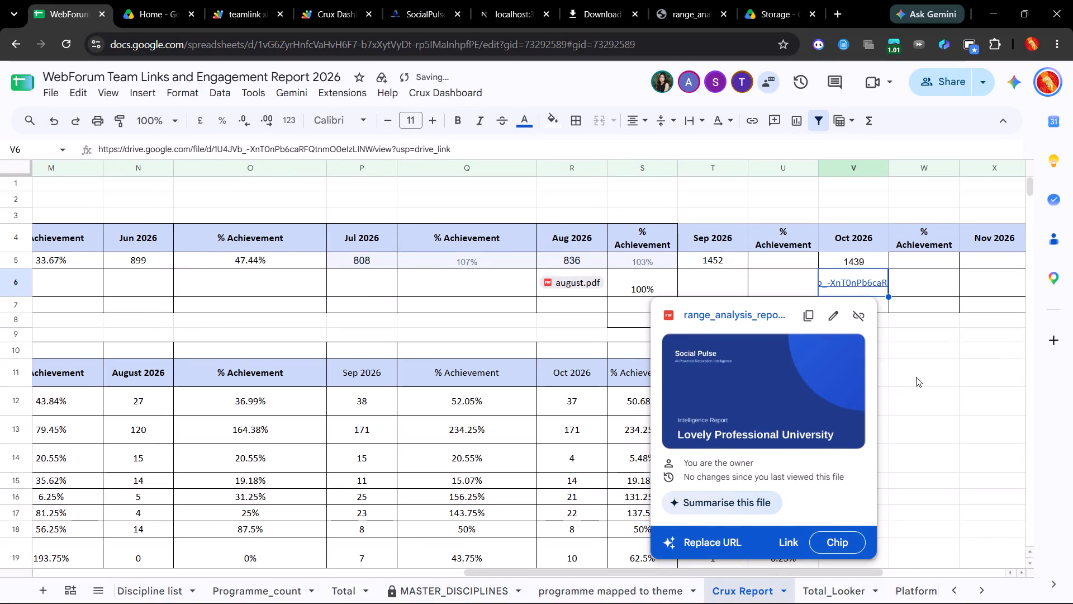
Examine the clipped link and its file preview in cell V6, and compare it with the august.pdf entry in R6.
{"action": "left_click", "coordinate": [842, 290]}
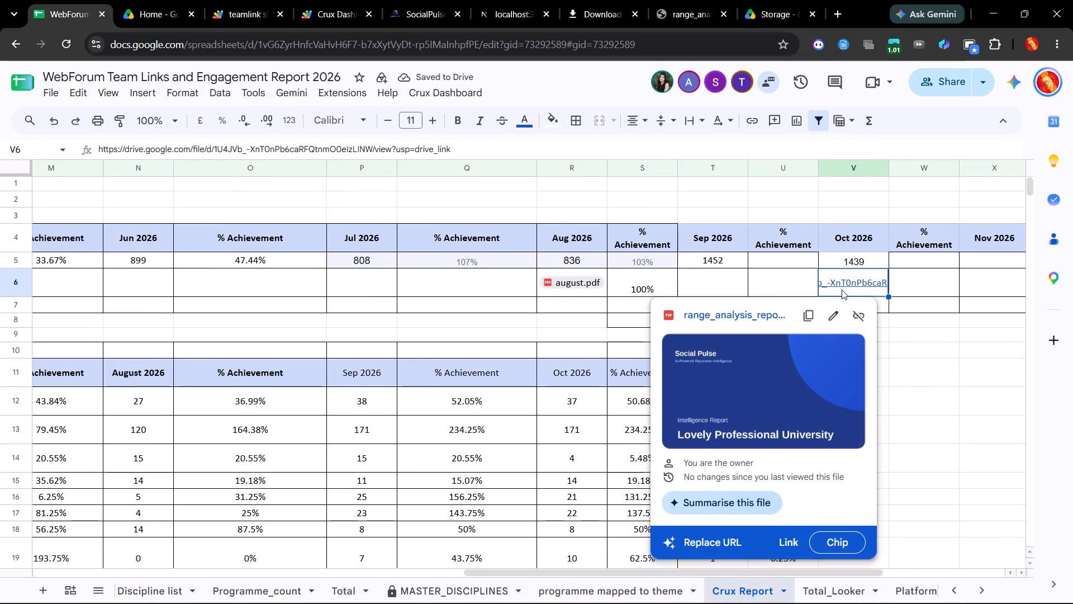
{"action": "left_click", "coordinate": [961, 451]}
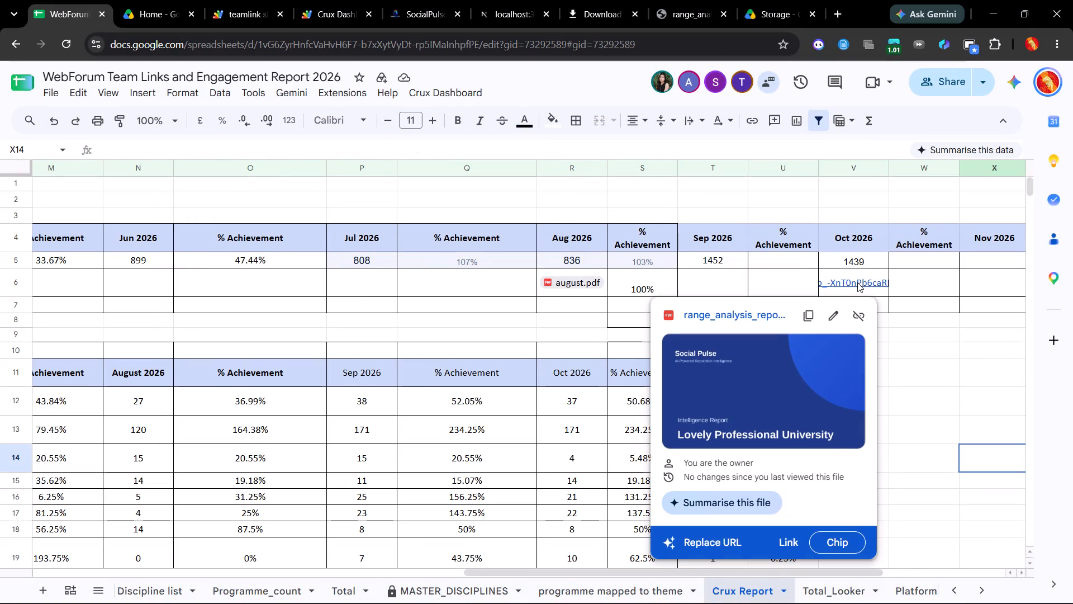
{"action": "triple_click", "coordinate": [833, 281]}
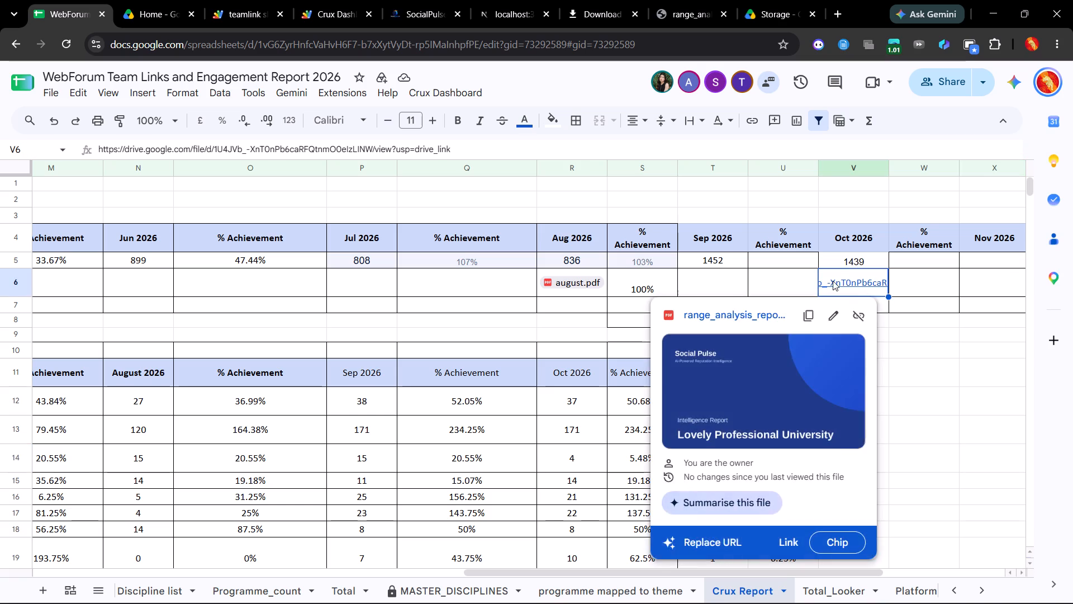
{"action": "left_click", "coordinate": [833, 281]}
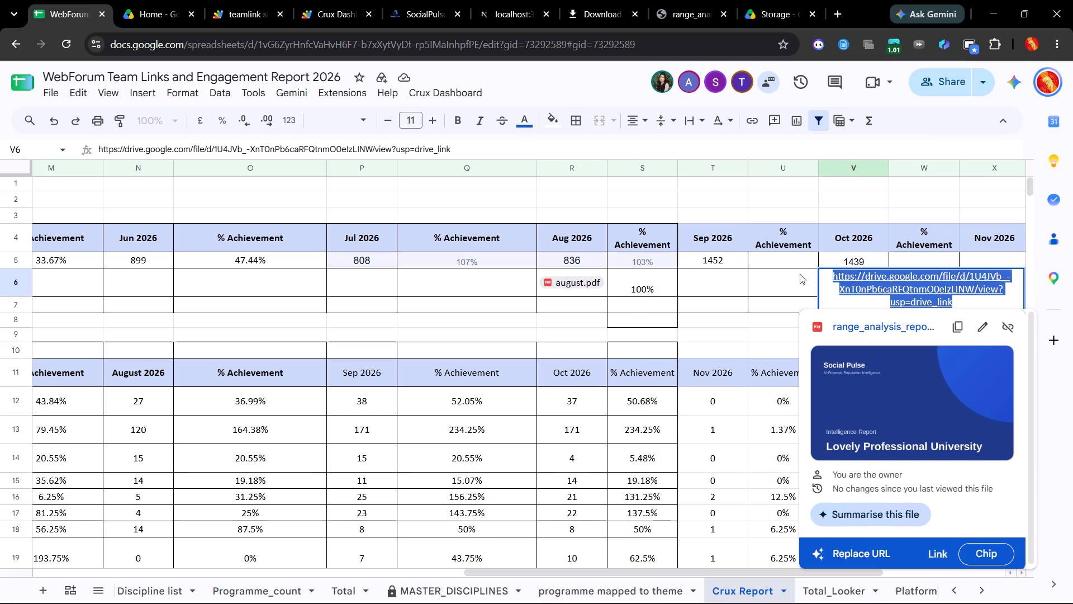
{"action": "left_click", "coordinate": [711, 214]}
{"action": "left_click", "coordinate": [568, 276]}
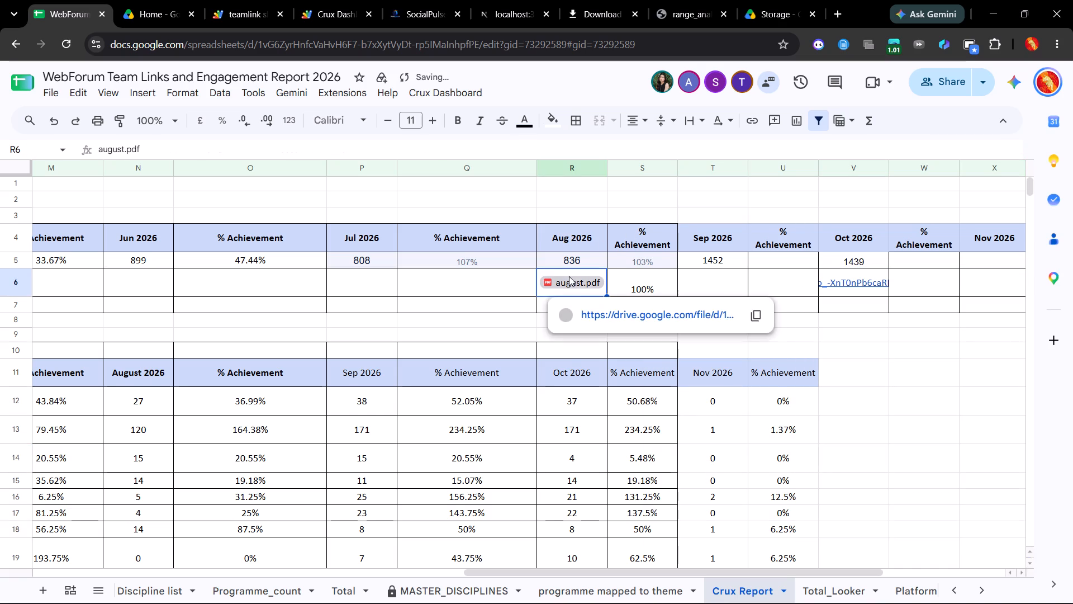
Switch to Drive and rename range_analysis_report.pdf as october.pdf.
{"action": "left_click", "coordinate": [151, 0]}
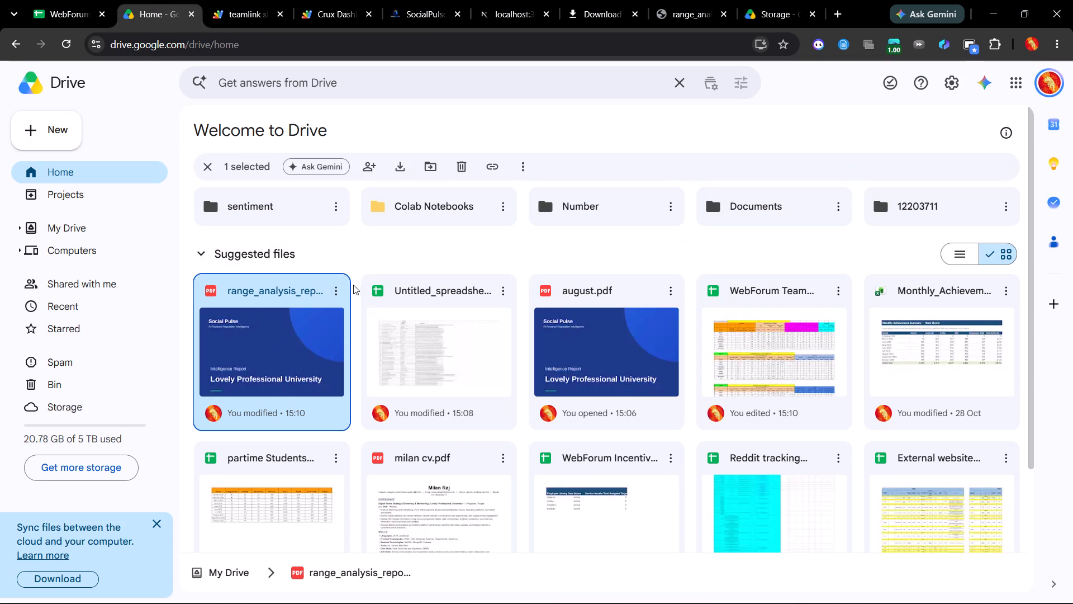
{"action": "left_click", "coordinate": [333, 285]}
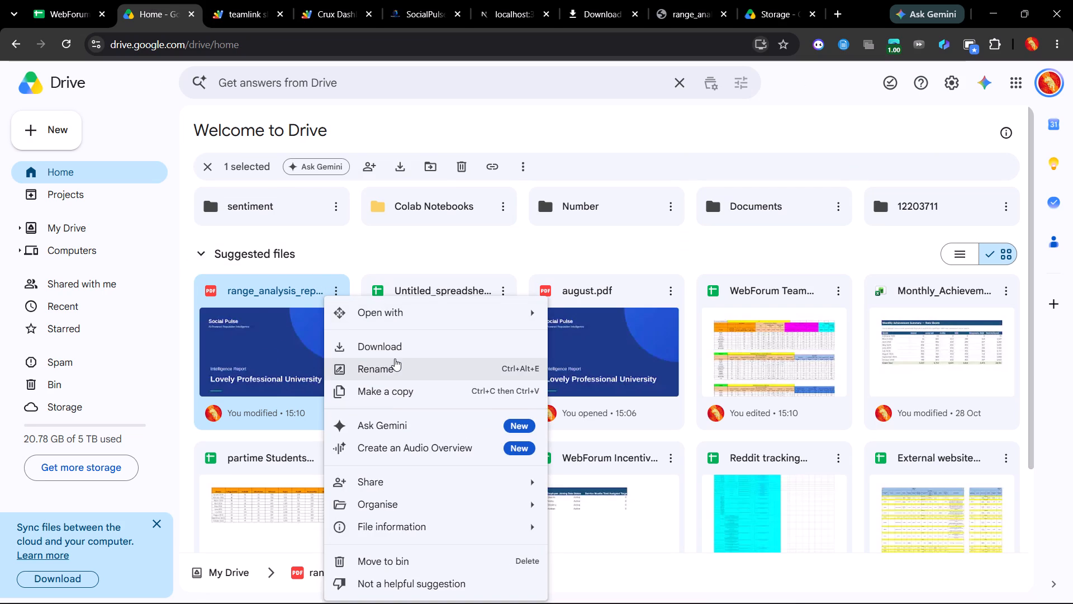
{"action": "left_click", "coordinate": [395, 358]}
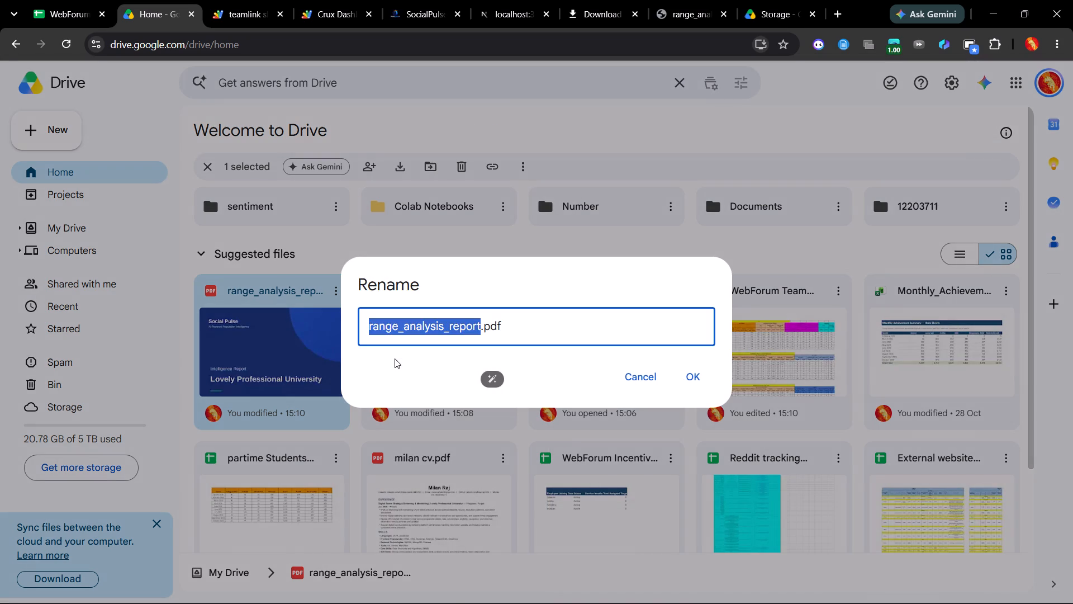
{"action": "key", "text": "BackSpace"}
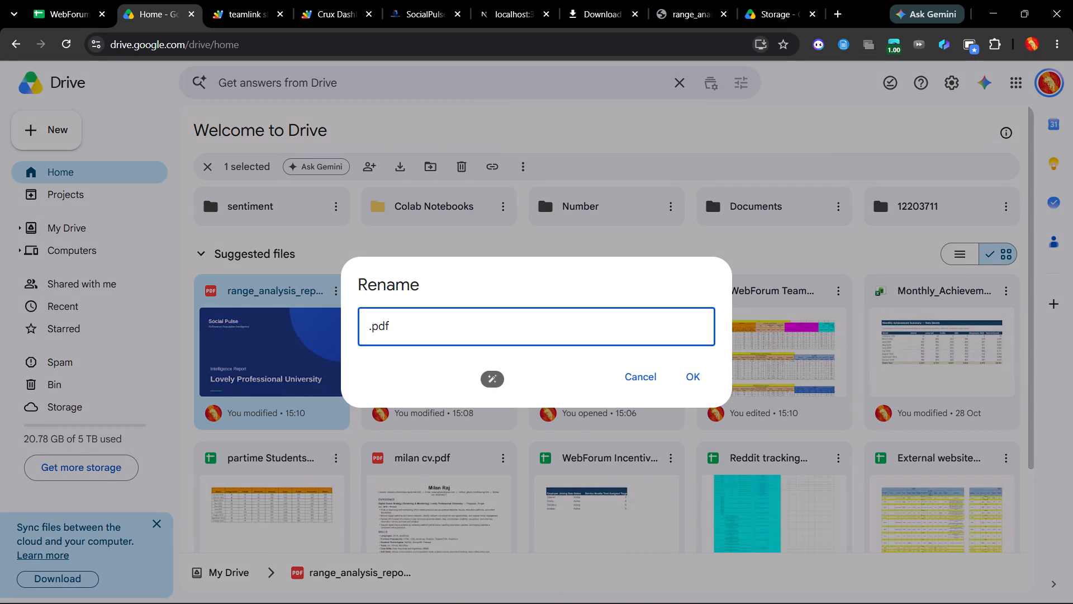
{"action": "type", "text": "october"}
{"action": "key", "text": "Return"}
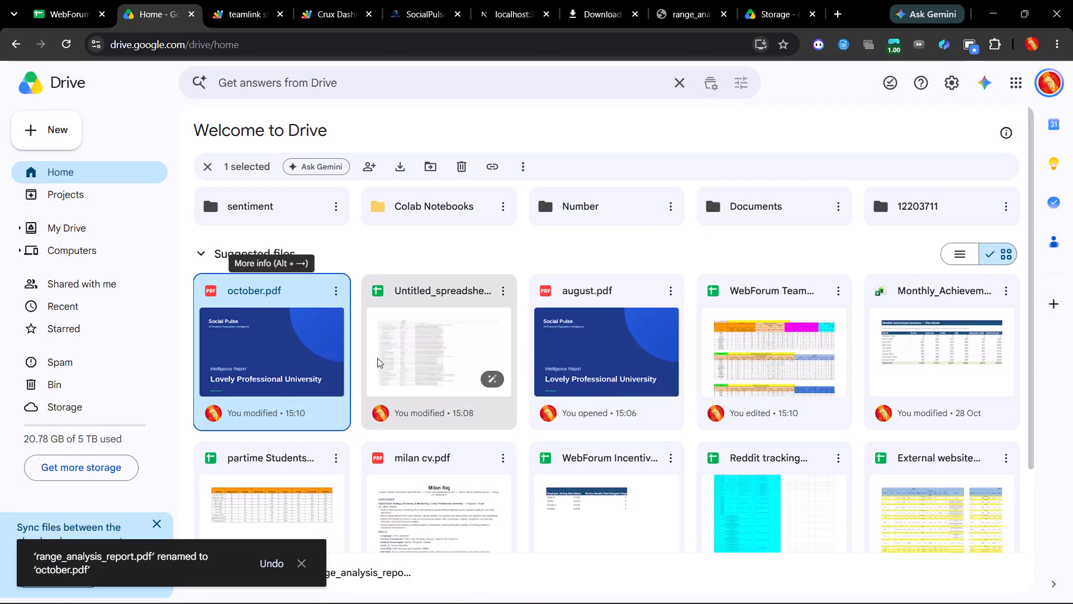
Copy the share link of october.pdf in Drive.
{"action": "left_click", "coordinate": [347, 282]}
{"action": "left_click", "coordinate": [340, 286]}
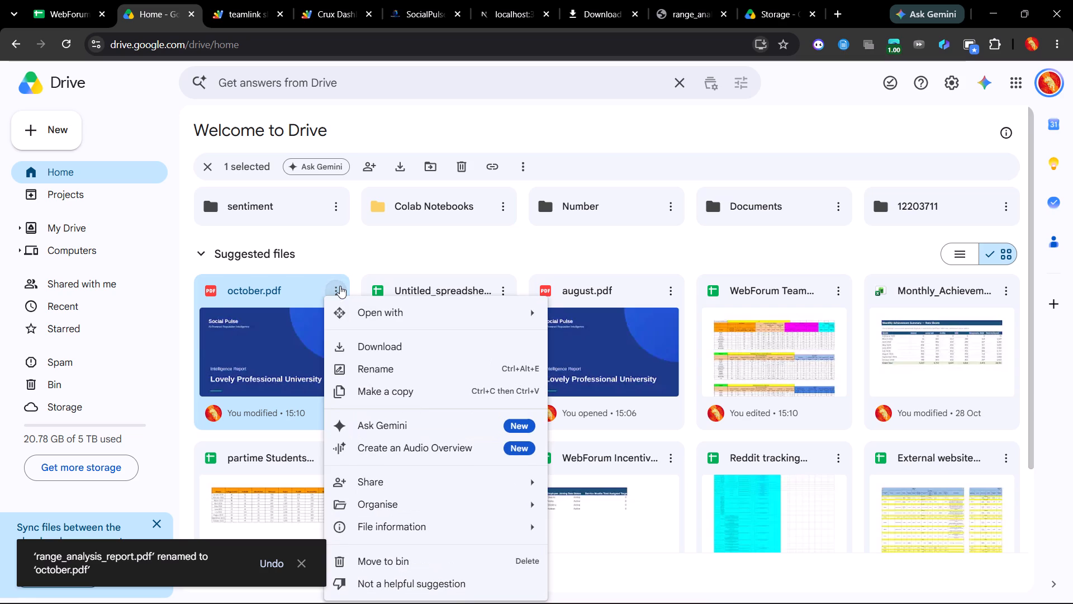
{"action": "scroll", "coordinate": [421, 522], "scroll_direction": "down", "scroll_amount": 1}
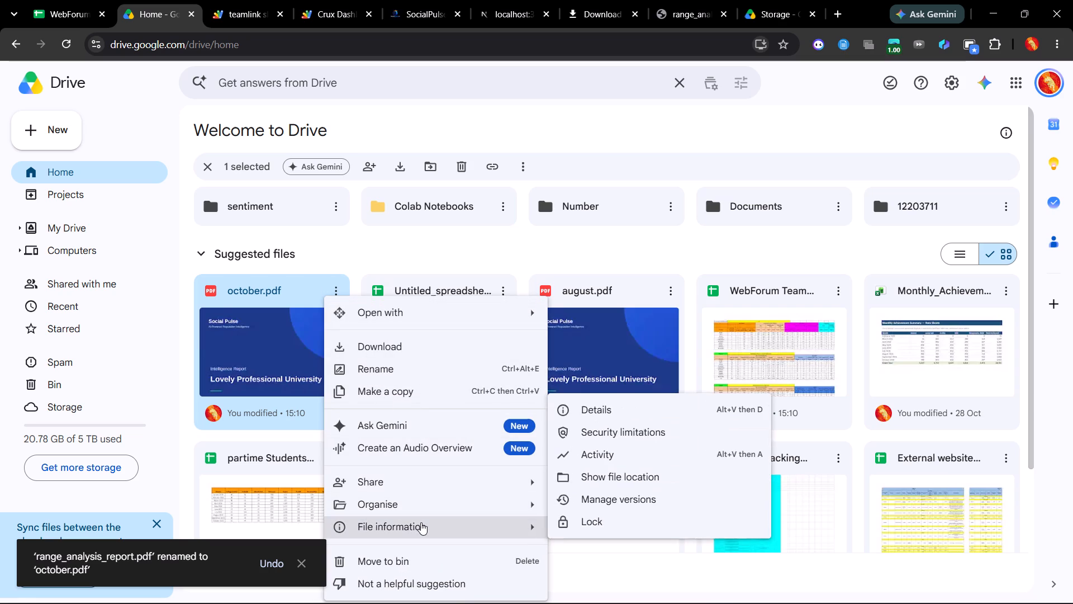
{"action": "scroll", "coordinate": [421, 522], "scroll_direction": "down", "scroll_amount": 1}
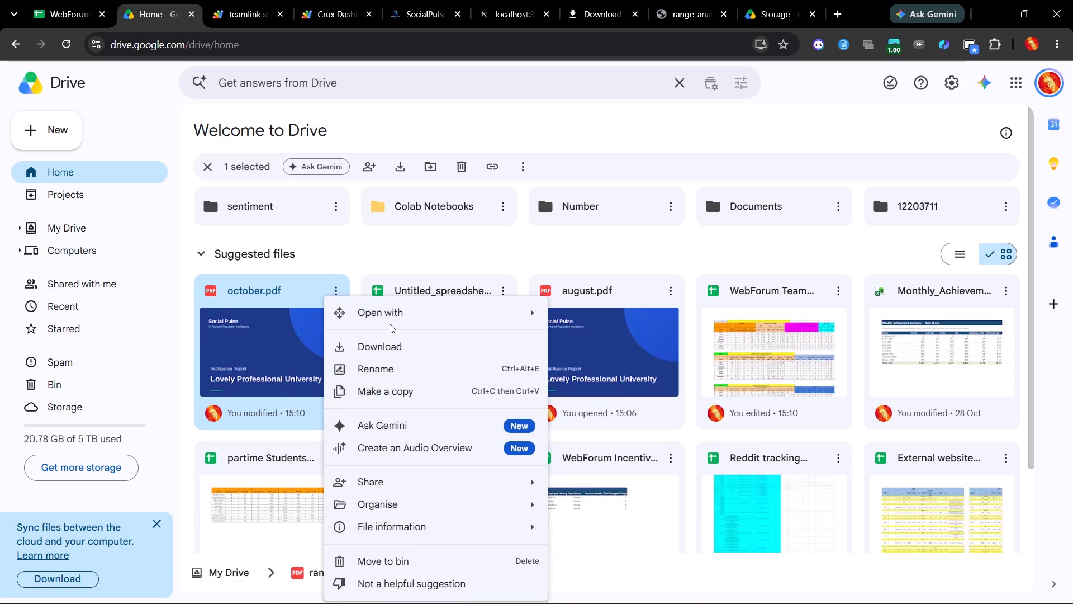
{"action": "left_click", "coordinate": [335, 286]}
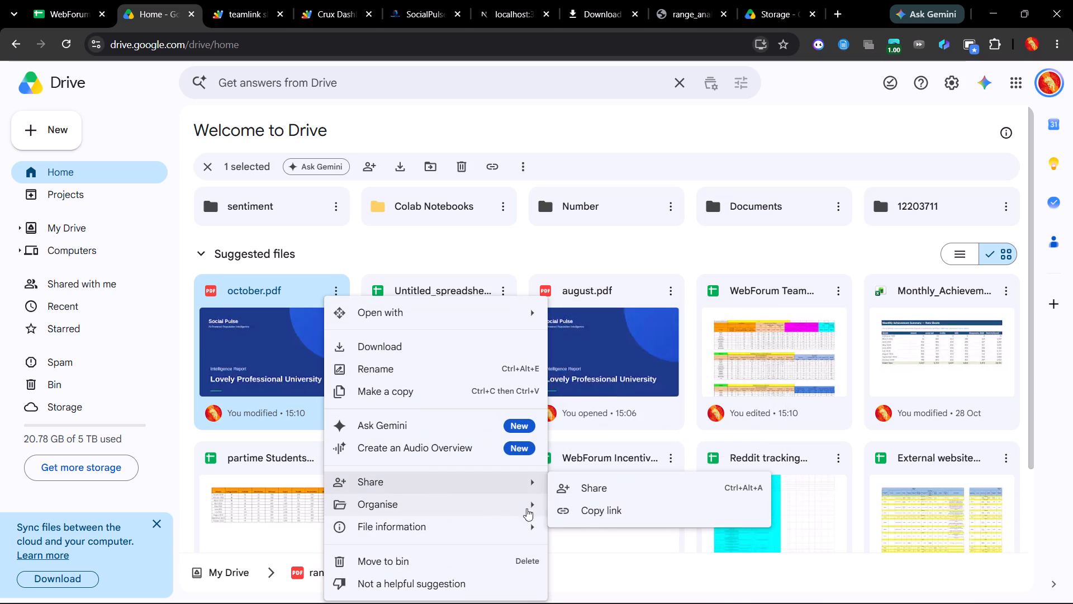
{"action": "left_click", "coordinate": [600, 519]}
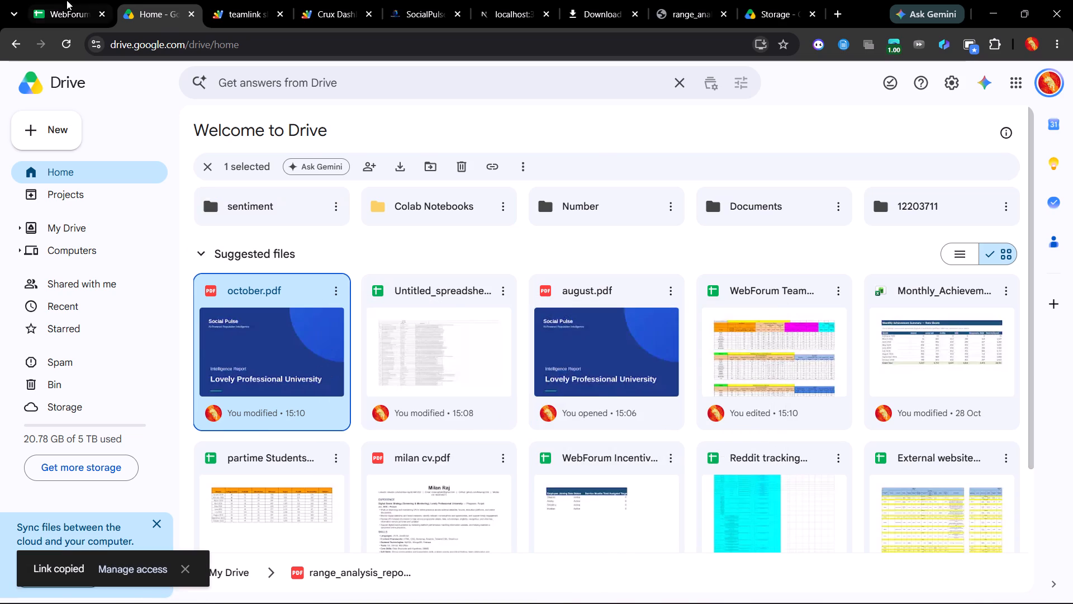
Return to the Crux Report sheet and replace the link in cell V6 with the october.pdf file chip.
{"action": "left_click", "coordinate": [40, 0]}
{"action": "left_click", "coordinate": [832, 281]}
{"action": "triple_click", "coordinate": [832, 281]}
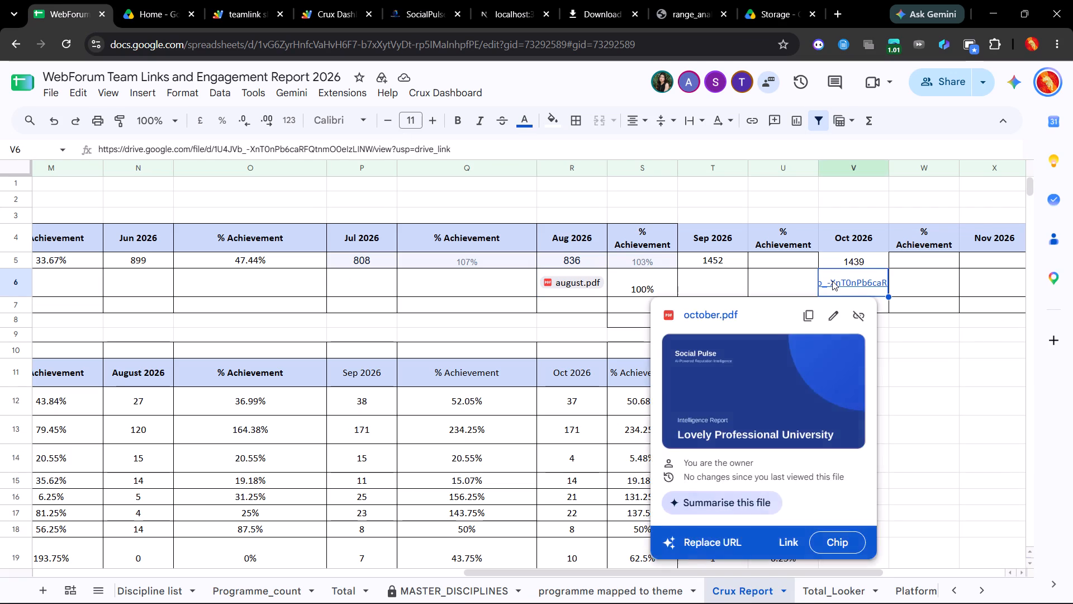
{"action": "left_click", "coordinate": [832, 281]}
{"action": "key", "text": "BackSpace"}
{"action": "key", "text": "ctrl+v"}
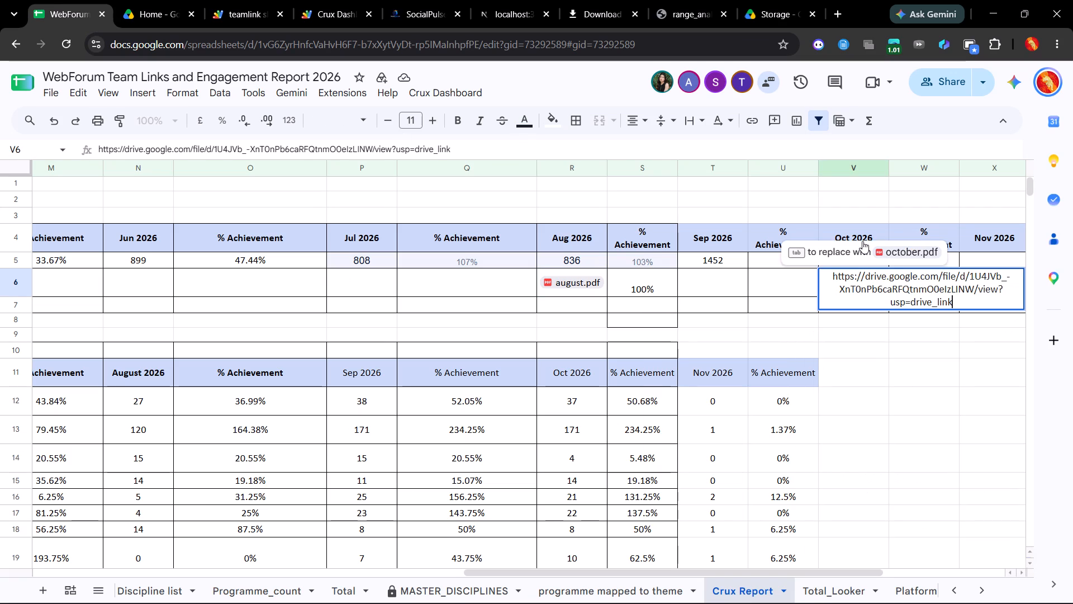
{"action": "left_click", "coordinate": [895, 253]}
{"action": "left_click", "coordinate": [872, 348]}
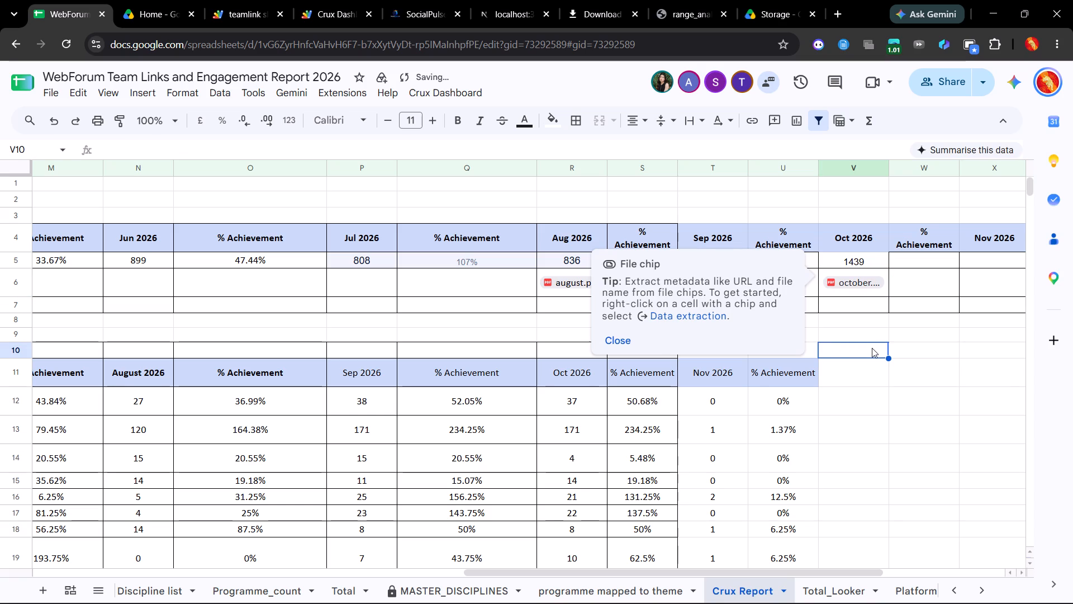
{"action": "left_click", "coordinate": [609, 342]}
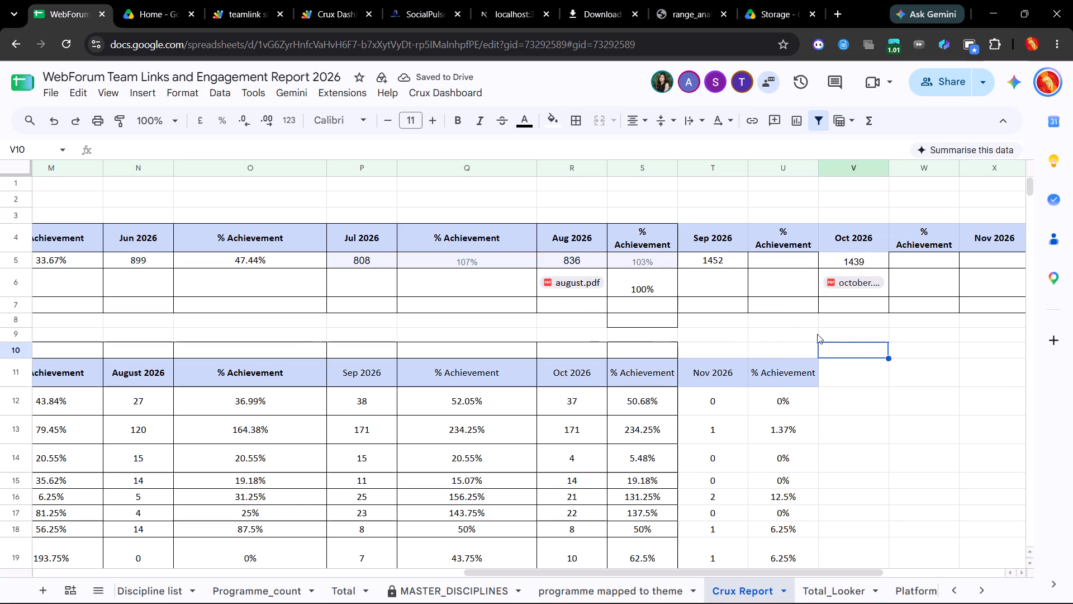
{"action": "left_click", "coordinate": [860, 279]}
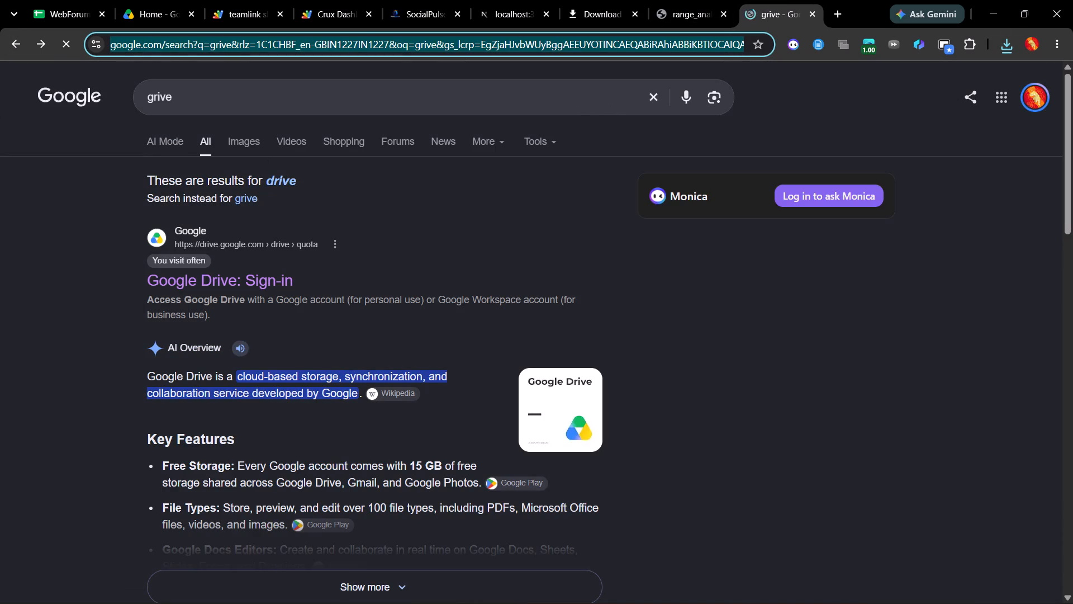
{"action": "left_click", "coordinate": [253, 257]}
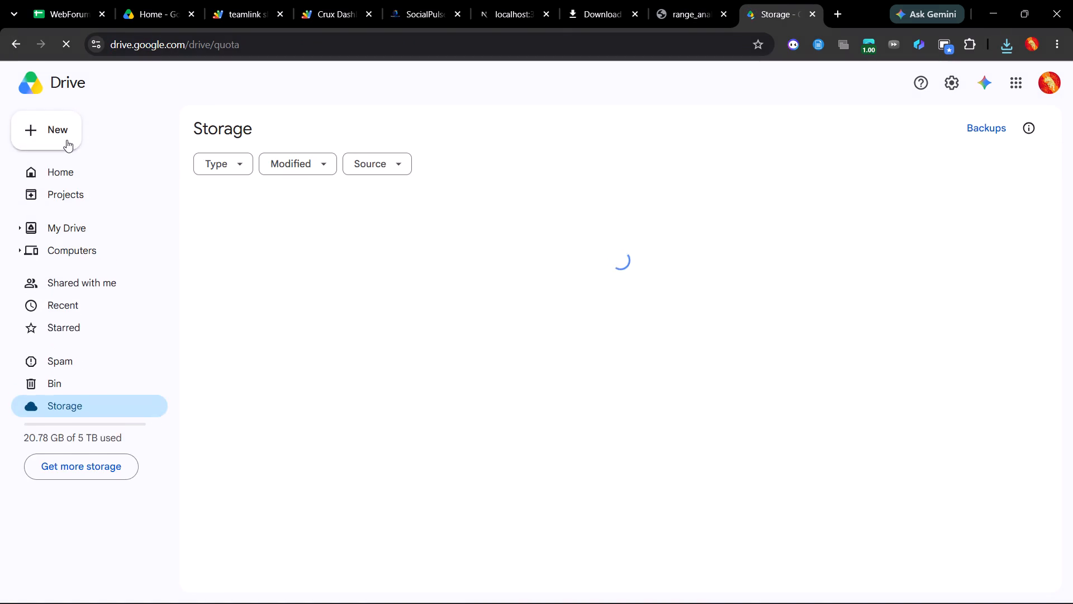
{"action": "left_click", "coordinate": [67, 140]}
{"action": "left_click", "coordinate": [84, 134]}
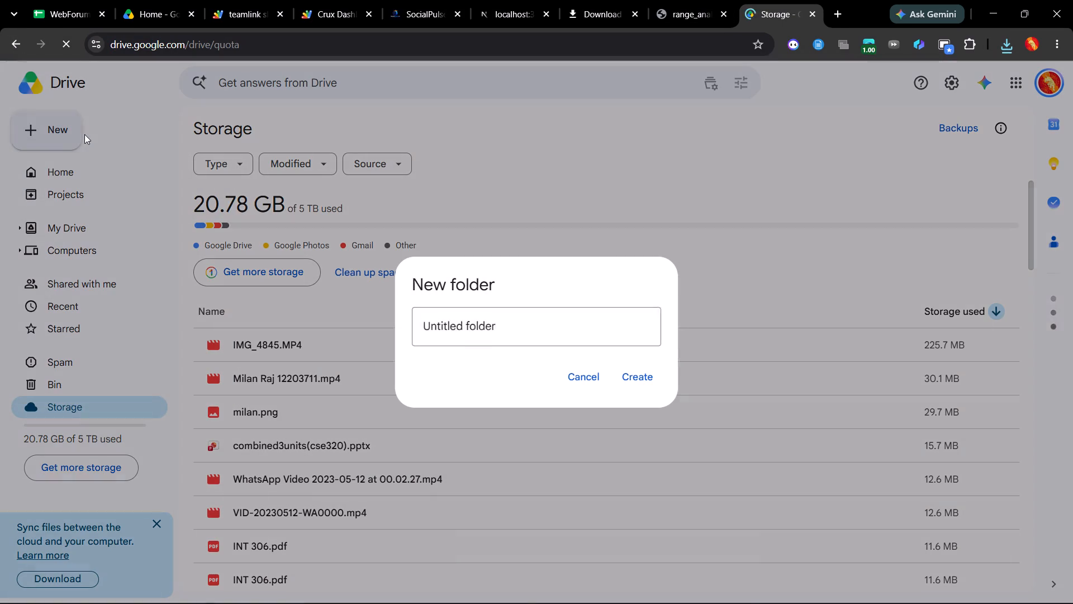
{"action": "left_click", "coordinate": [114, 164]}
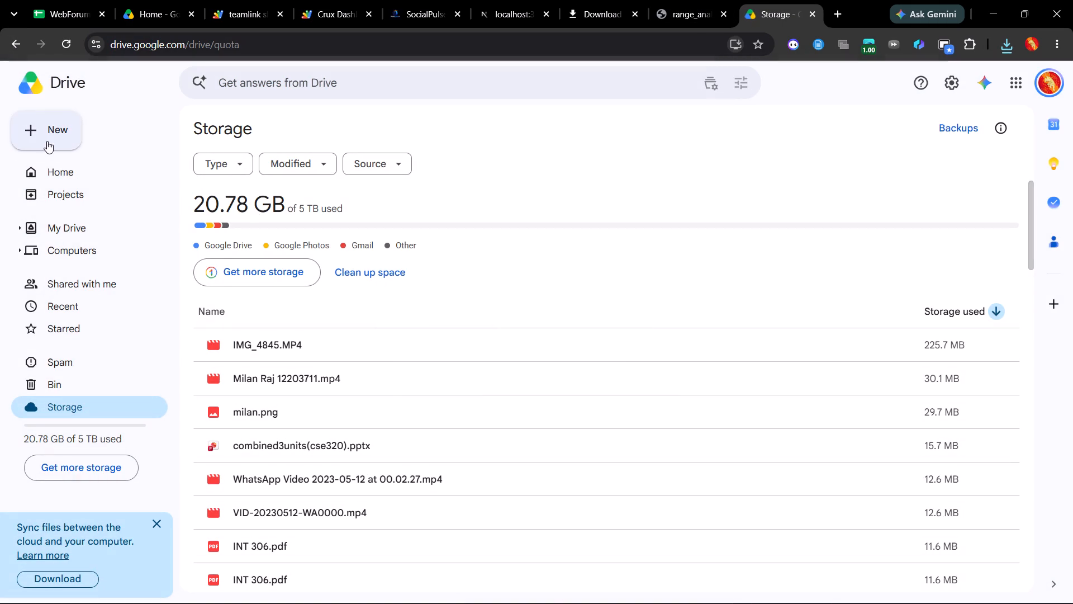
Upload monthly_user_metrics.pdf from the Downloads folder to Google Drive.
{"action": "left_click", "coordinate": [46, 135]}
{"action": "left_click", "coordinate": [97, 160]}
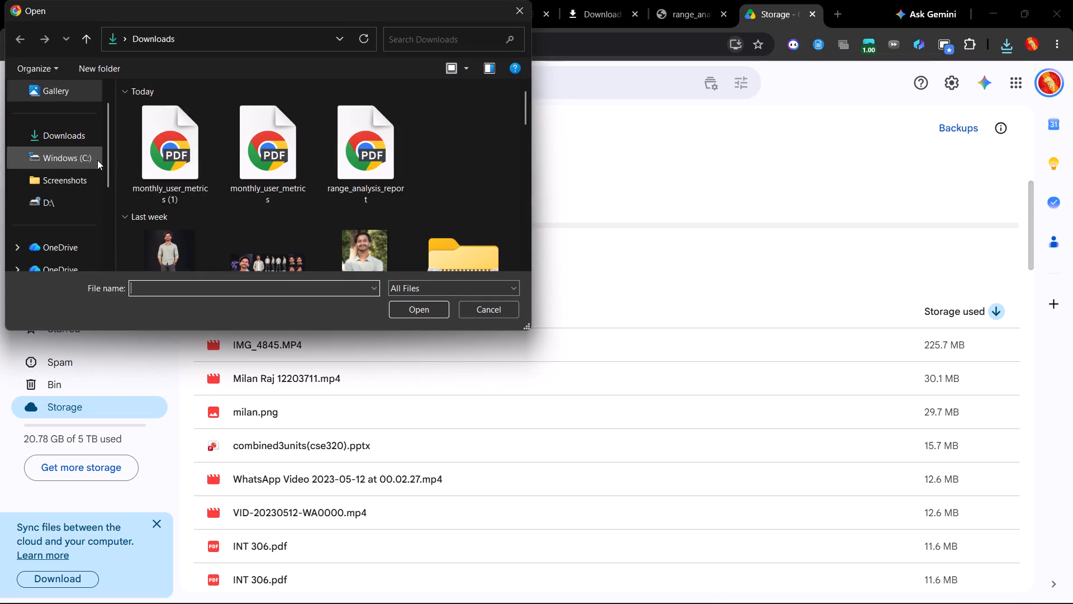
{"action": "left_click", "coordinate": [191, 177]}
{"action": "left_click", "coordinate": [262, 157]}
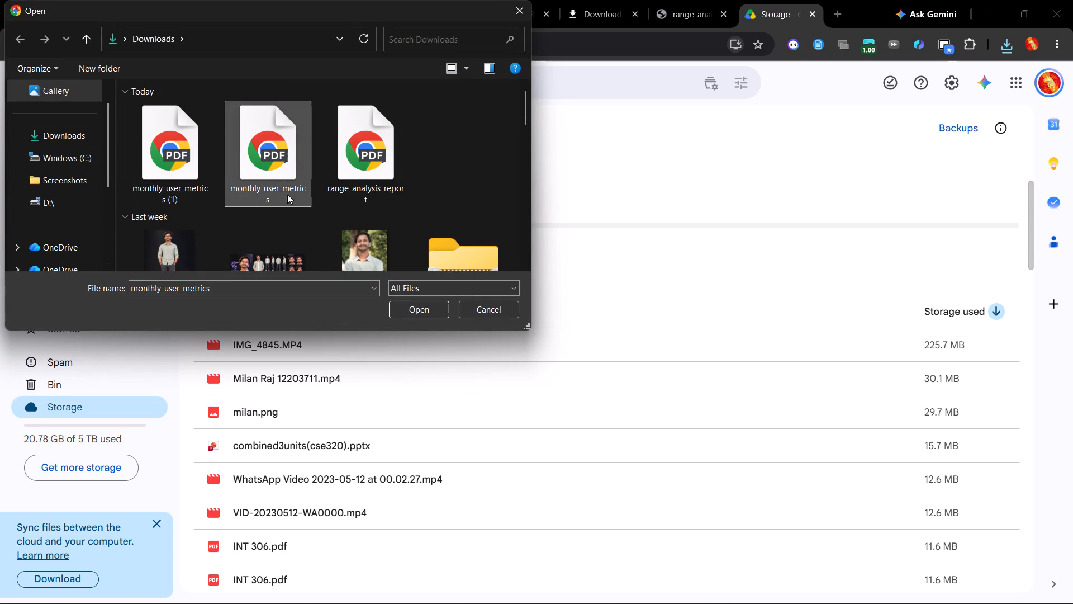
{"action": "left_click", "coordinate": [397, 313]}
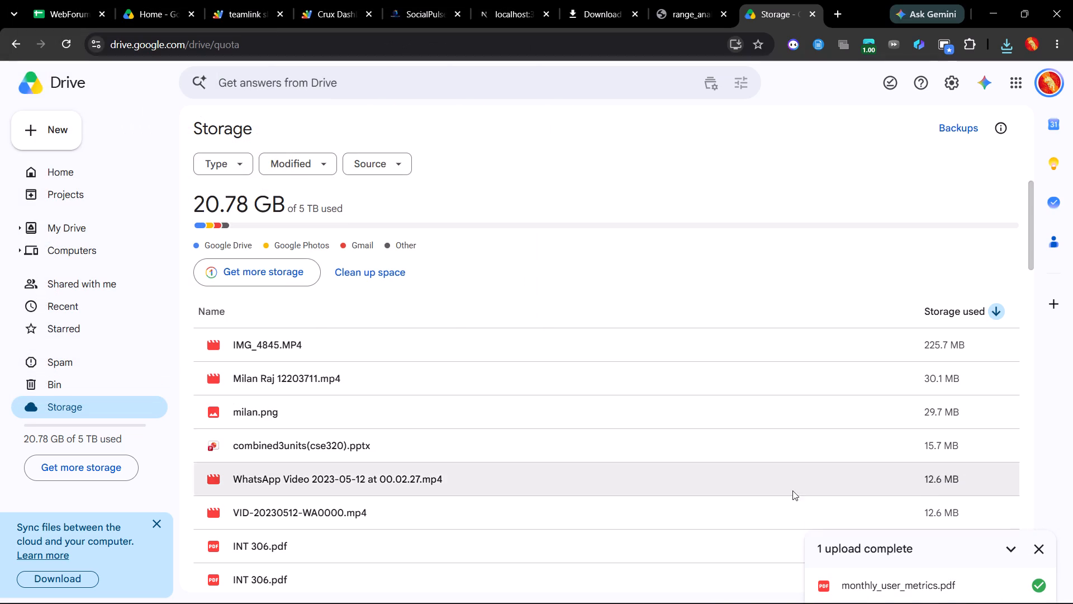
Rename the uploaded monthly_user_metrics.pdf in Drive as October_user_metrics.pdf.
{"action": "left_click", "coordinate": [362, 89]}
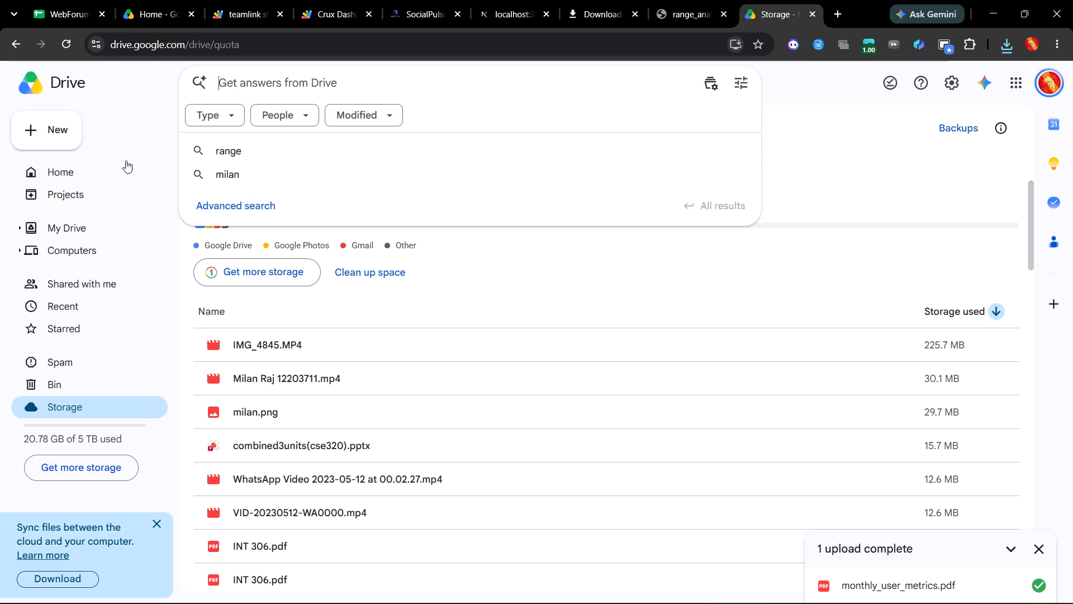
{"action": "left_click", "coordinate": [104, 169]}
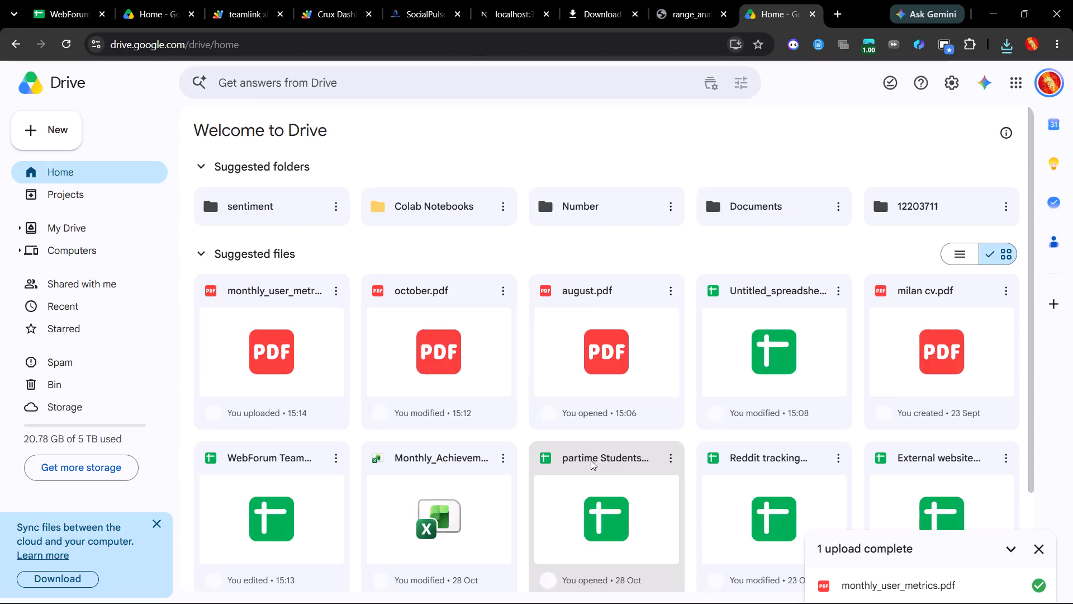
{"action": "left_click", "coordinate": [334, 292]}
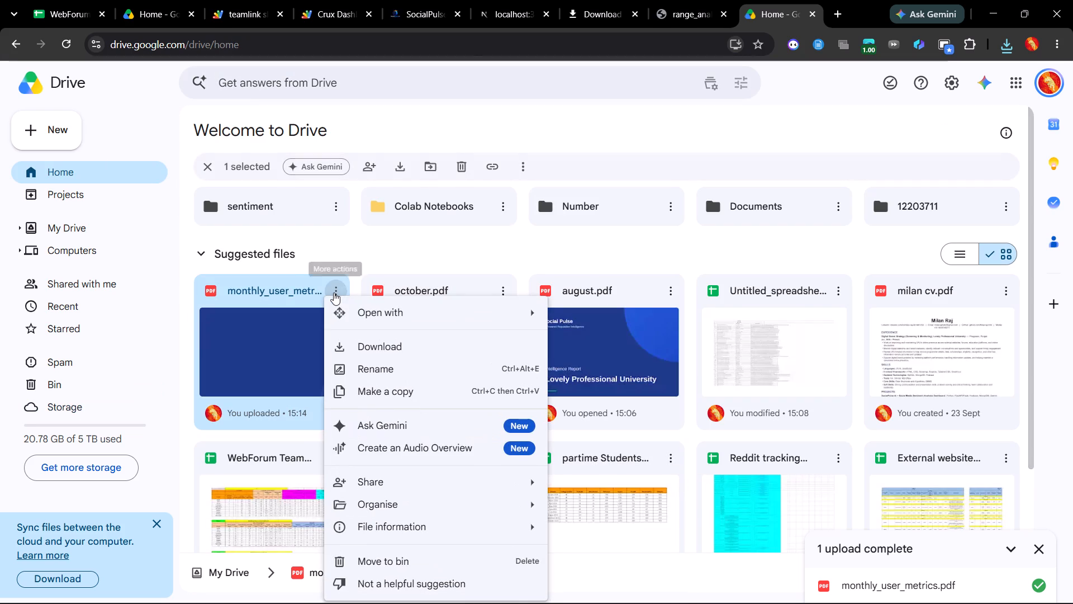
{"action": "left_click", "coordinate": [384, 364]}
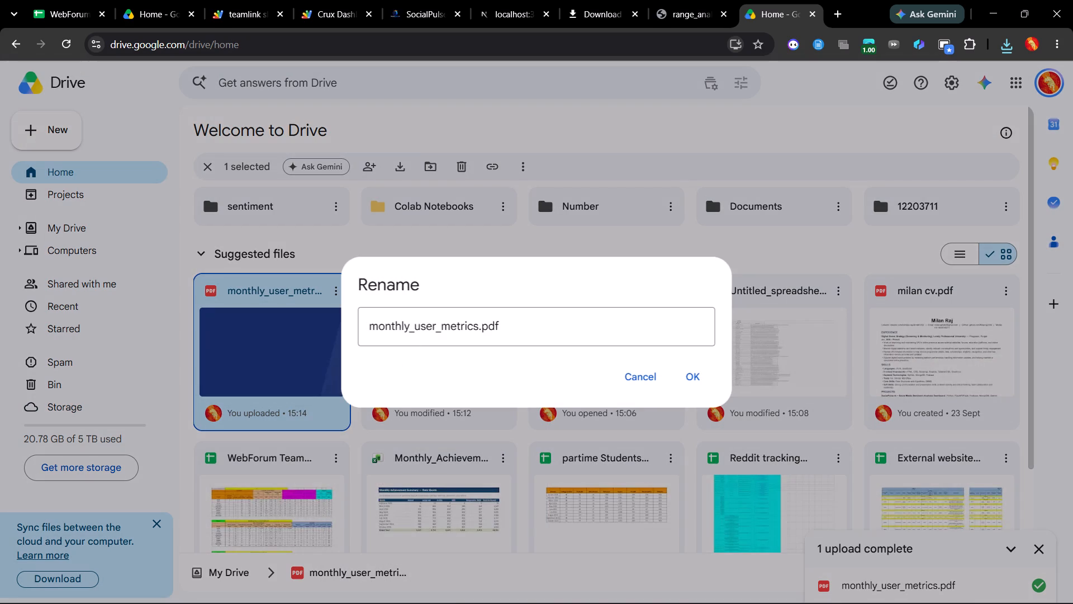
{"action": "left_click", "coordinate": [417, 325]}
{"action": "left_click", "coordinate": [408, 327]}
{"action": "key", "text": "BackSpace"}
{"action": "key", "text": "BackSpace"}
{"action": "key", "text": "BackSpace"}
{"action": "key", "text": "BackSpace"}
{"action": "key", "text": "BackSpace"}
{"action": "key", "text": "BackSpace"}
{"action": "key", "text": "BackSpace"}
{"action": "key", "text": "BackSpace"}
{"action": "key", "text": "BackSpace"}
{"action": "key", "text": "BackSpace"}
{"action": "key", "text": "BackSpace"}
{"action": "key", "text": "BackSpace"}
{"action": "key", "text": "BackSpace"}
{"action": "key", "text": "BackSpace"}
{"action": "key", "text": "BackSpace"}
{"action": "key", "text": "BackSpace"}
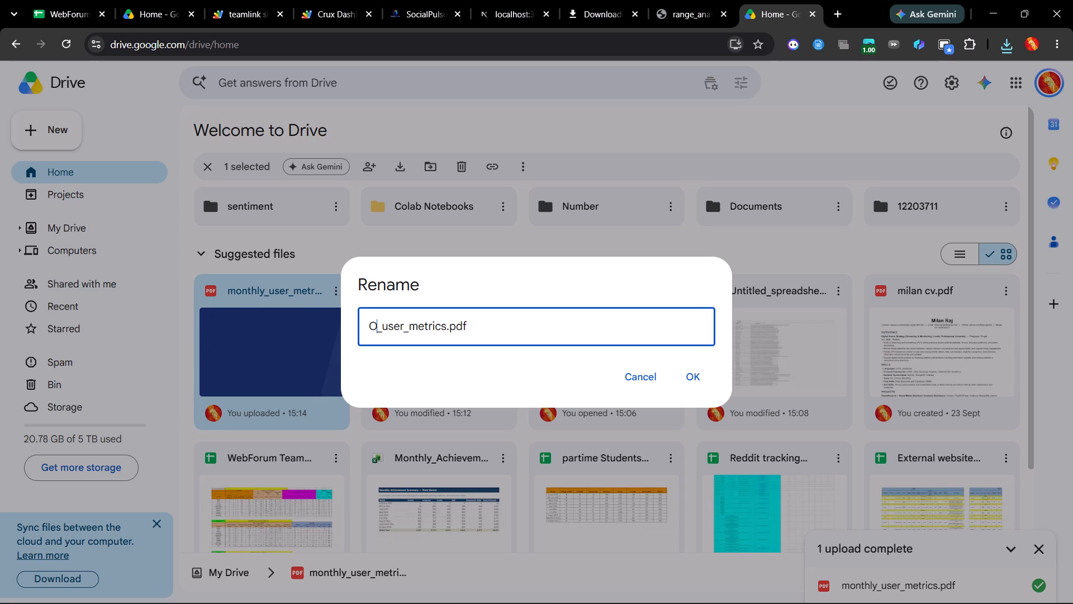
{"action": "type", "text": "cu"}
{"action": "key", "text": "BackSpace"}
{"action": "type", "text": "tober"}
{"action": "key", "text": "Return"}
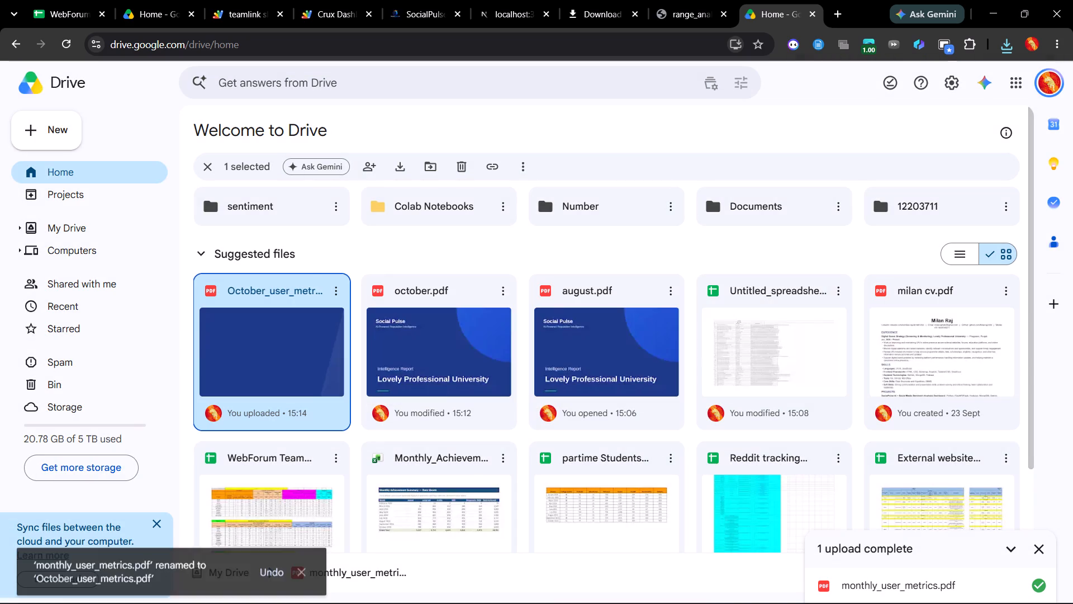
Copy the link of October_user_metrics.pdf and insert it as a file chip in V7 of the Crux Report sheet.
{"action": "left_click", "coordinate": [330, 283]}
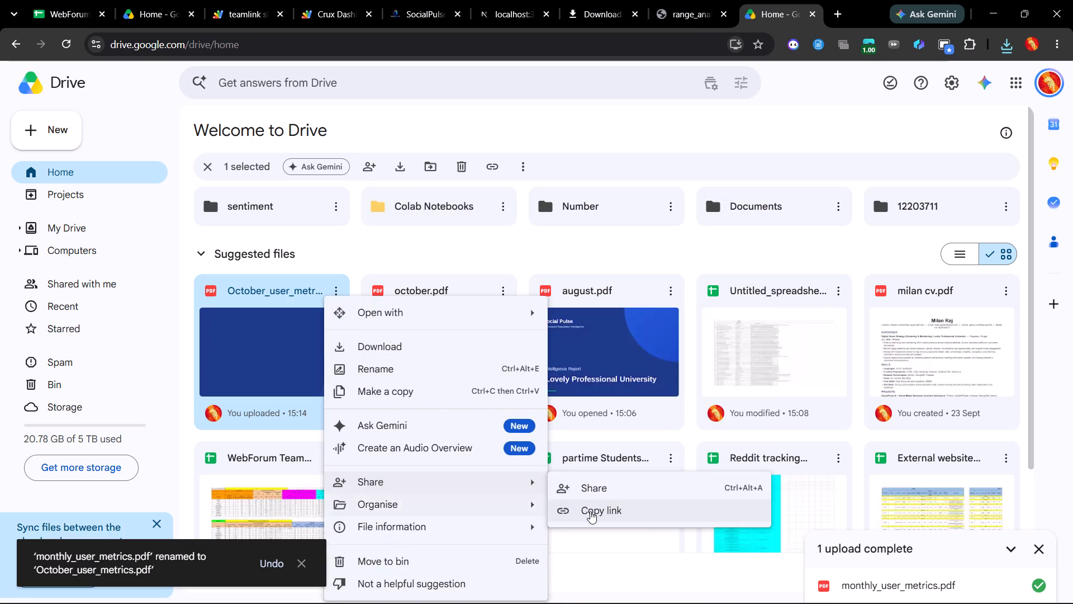
{"action": "left_click", "coordinate": [592, 511]}
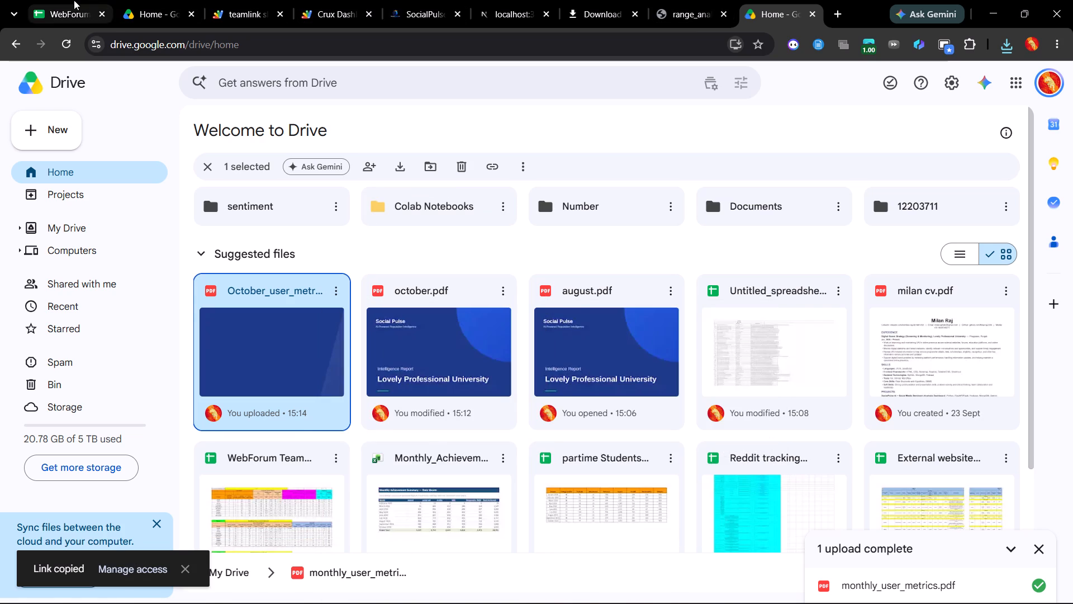
{"action": "left_click", "coordinate": [74, 0]}
{"action": "scroll", "coordinate": [612, 287], "scroll_direction": "right", "scroll_amount": 5}
{"action": "scroll", "coordinate": [612, 287], "scroll_direction": "left", "scroll_amount": 1}
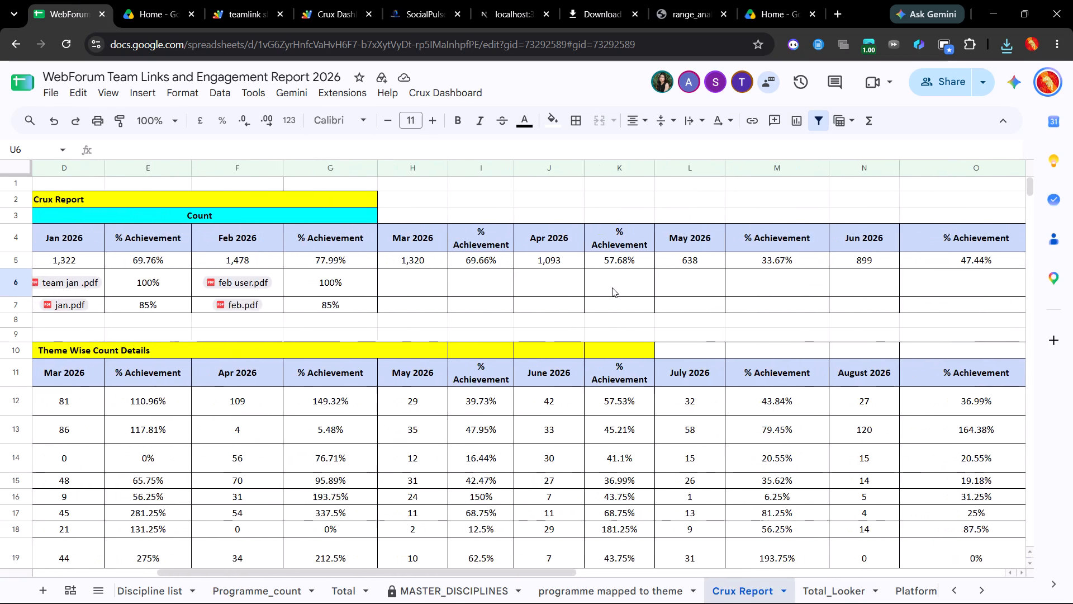
{"action": "scroll", "coordinate": [612, 287], "scroll_direction": "left", "scroll_amount": 2}
{"action": "left_click", "coordinate": [568, 303]}
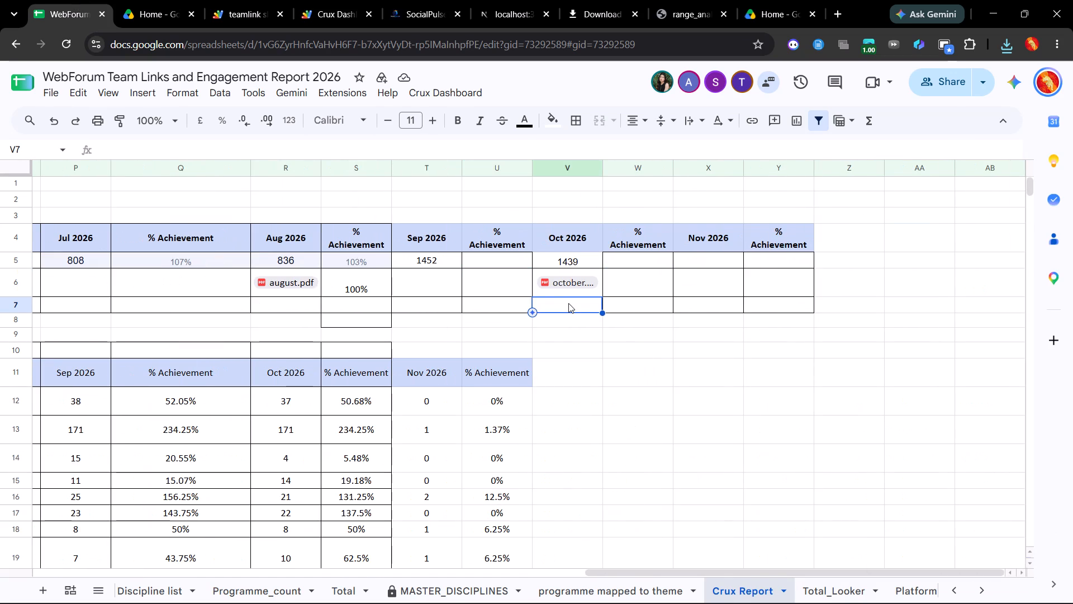
{"action": "key", "text": "ctrl+v"}
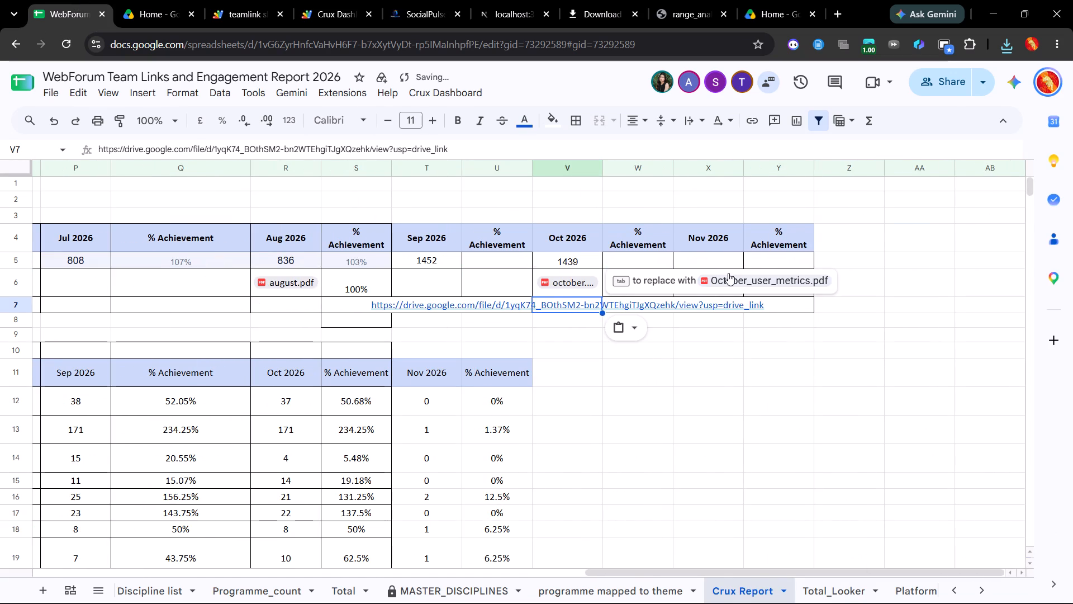
{"action": "left_click", "coordinate": [729, 275]}
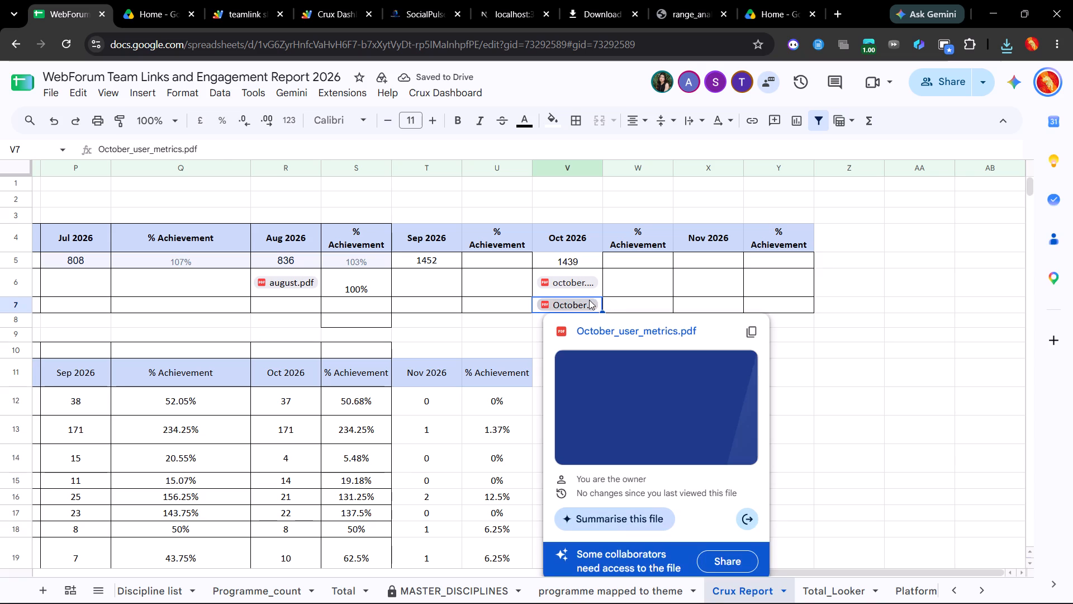
Open October_user_metrics.pdf from V7 and look through its cover, user metrics table and Key Negative Comments by Top Users.
{"action": "scroll", "coordinate": [588, 300], "scroll_direction": "right", "scroll_amount": 5}
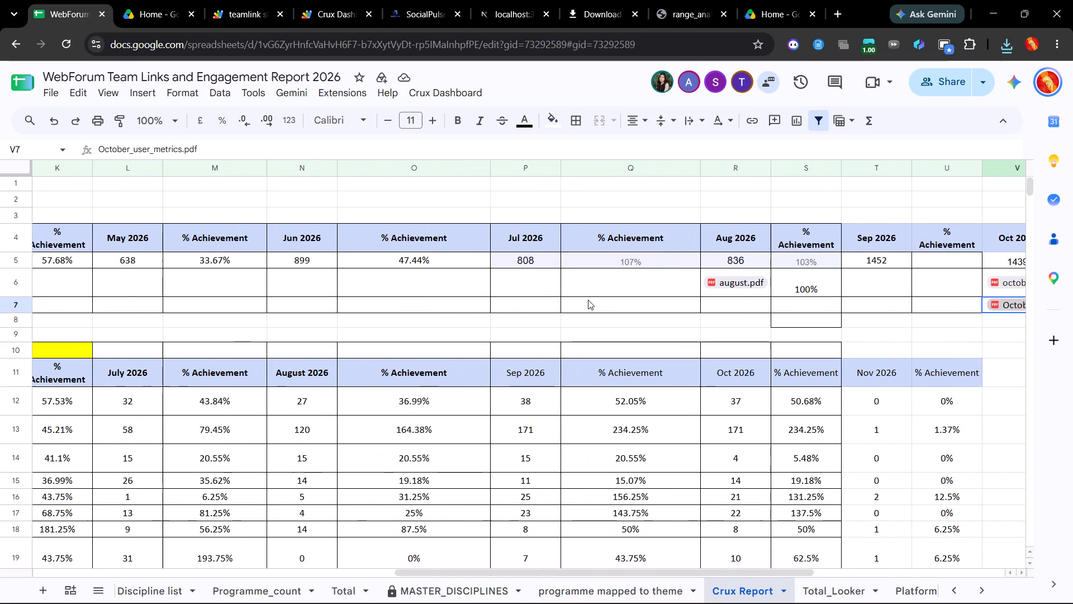
{"action": "scroll", "coordinate": [588, 300], "scroll_direction": "right", "scroll_amount": 4}
{"action": "scroll", "coordinate": [588, 300], "scroll_direction": "left", "scroll_amount": 3}
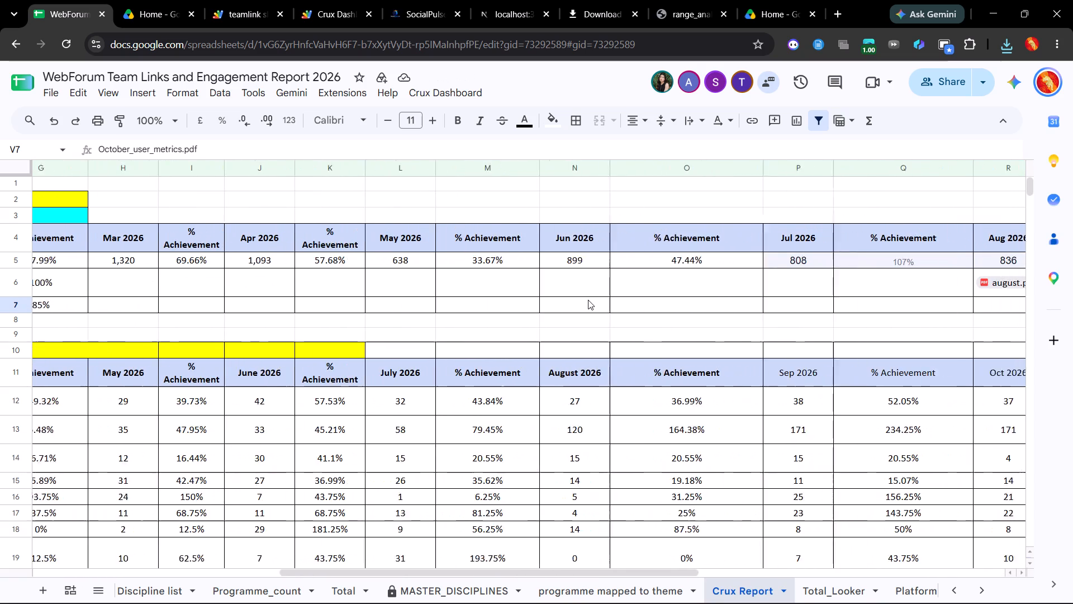
{"action": "scroll", "coordinate": [588, 300], "scroll_direction": "left", "scroll_amount": 3}
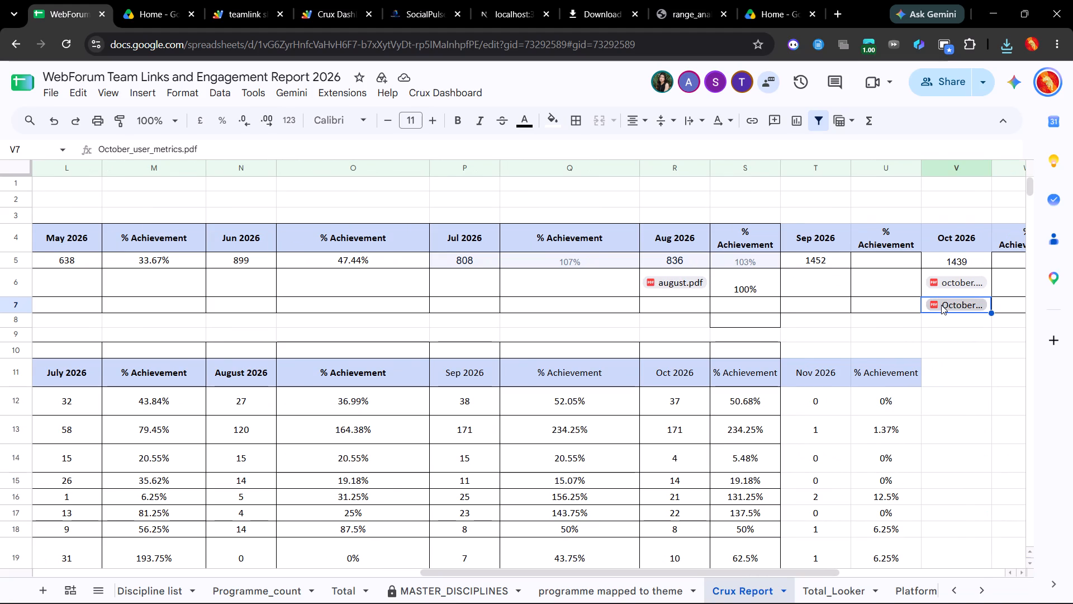
{"action": "left_click", "coordinate": [942, 305]}
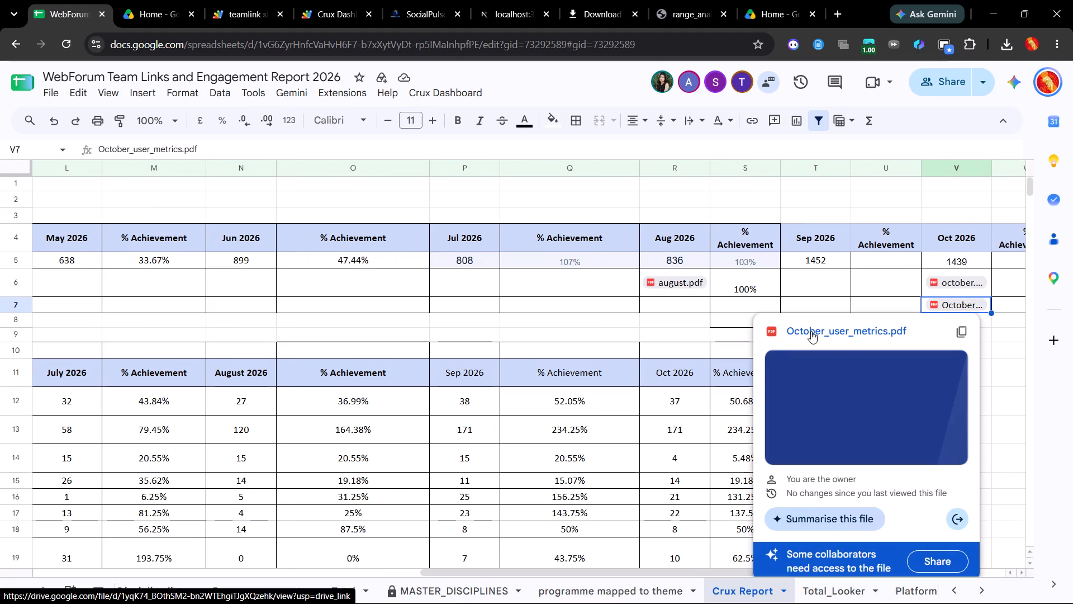
{"action": "left_click", "coordinate": [941, 299]}
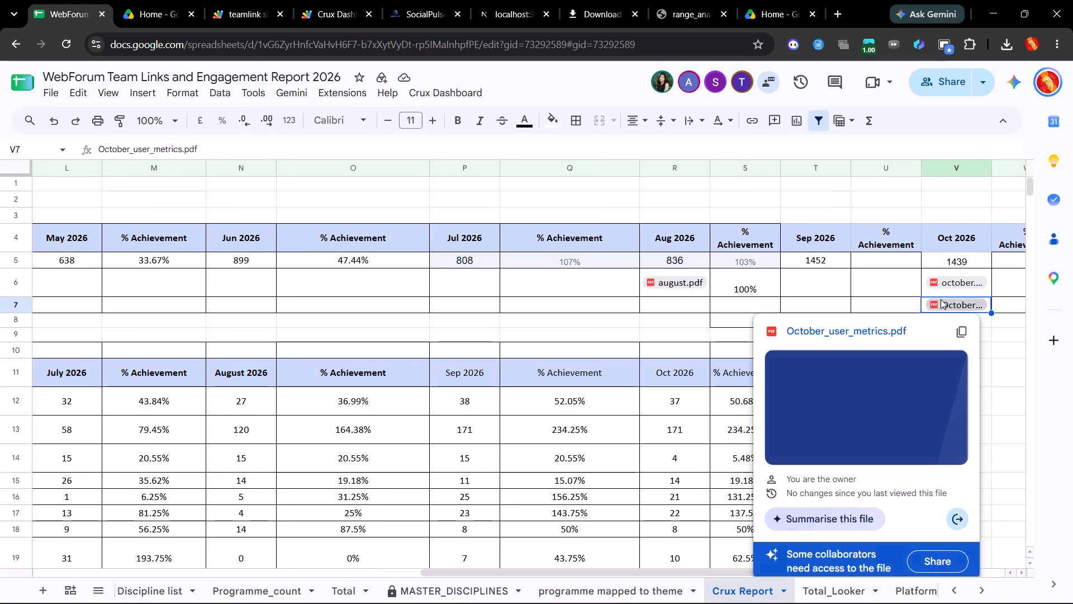
{"action": "left_click", "coordinate": [883, 334]}
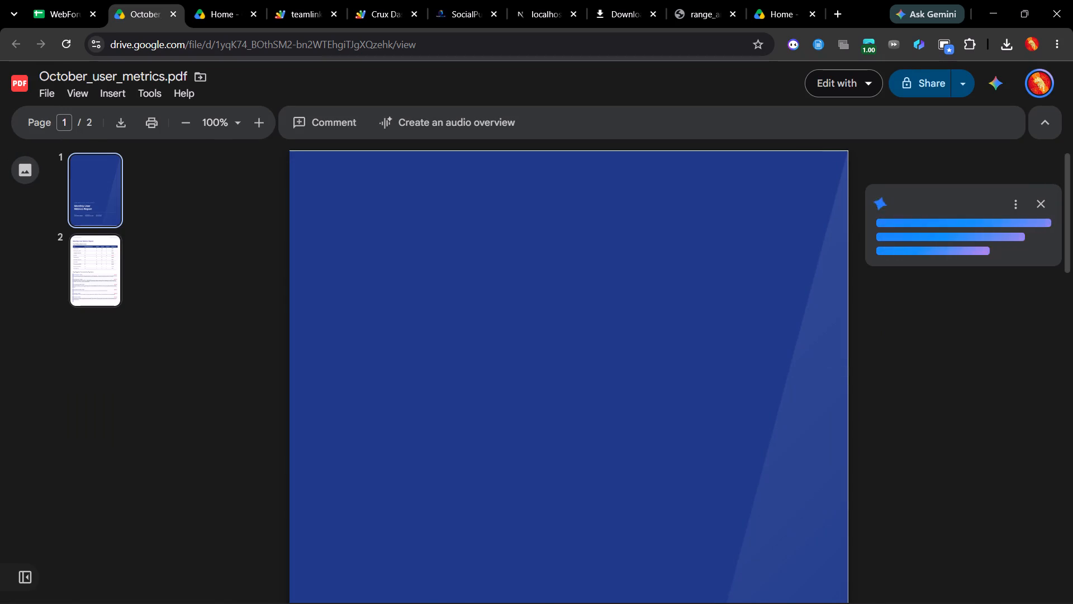
{"action": "scroll", "coordinate": [616, 341], "scroll_direction": "down", "scroll_amount": 6}
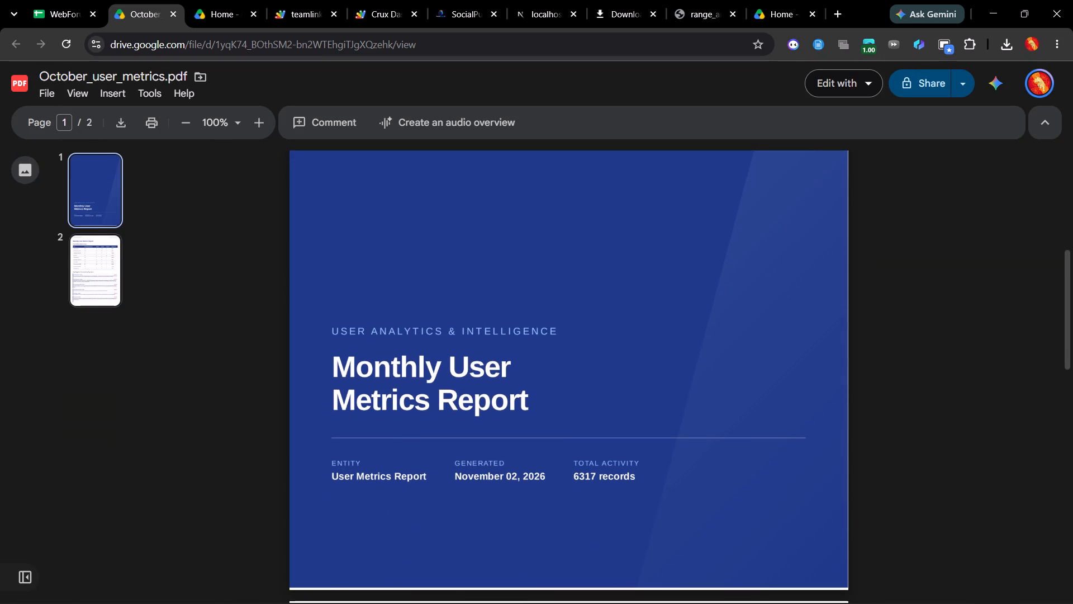
{"action": "scroll", "coordinate": [616, 341], "scroll_direction": "down", "scroll_amount": 8}
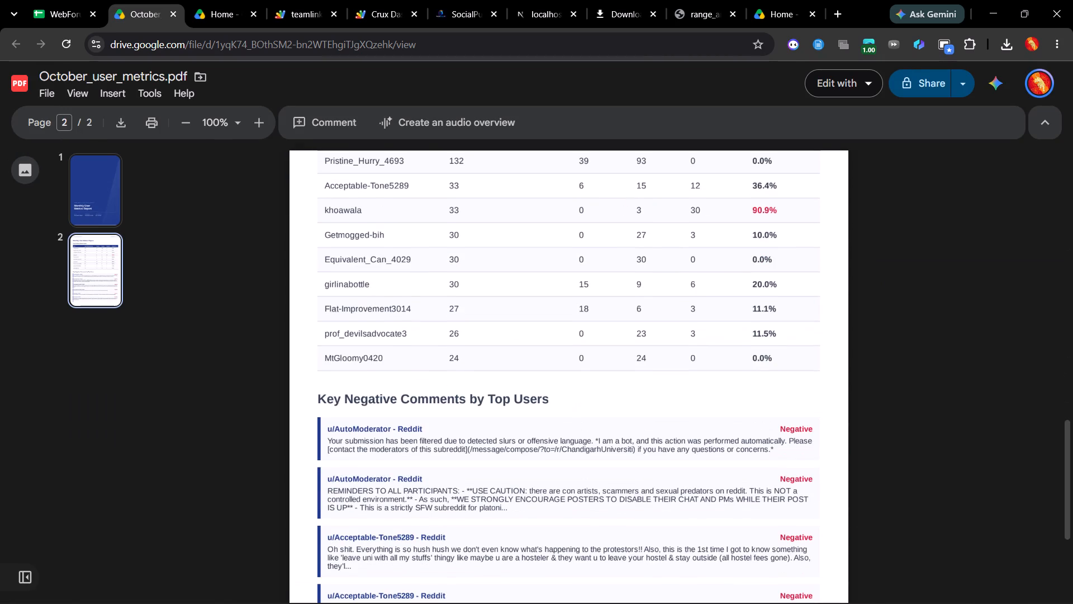
{"action": "scroll", "coordinate": [616, 341], "scroll_direction": "down", "scroll_amount": 3}
{"action": "scroll", "coordinate": [616, 341], "scroll_direction": "up", "scroll_amount": 2}
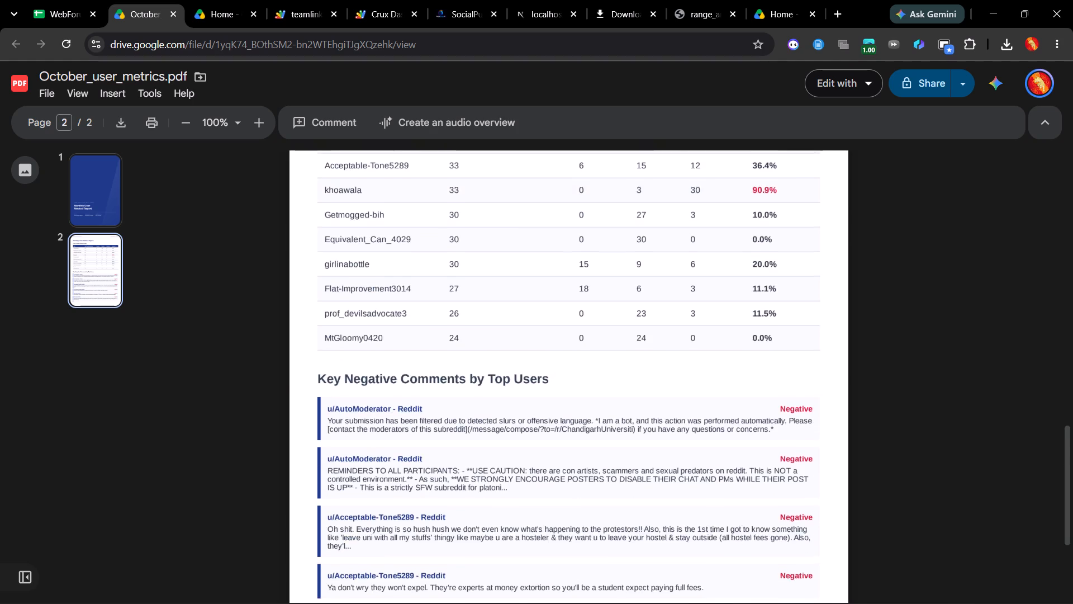
Review the Top 10 Most Active Users table and Key Negative Comments by Top Users in October_user_metrics.pdf again.
{"action": "scroll", "coordinate": [616, 341], "scroll_direction": "up", "scroll_amount": 2}
{"action": "scroll", "coordinate": [616, 341], "scroll_direction": "down", "scroll_amount": 7}
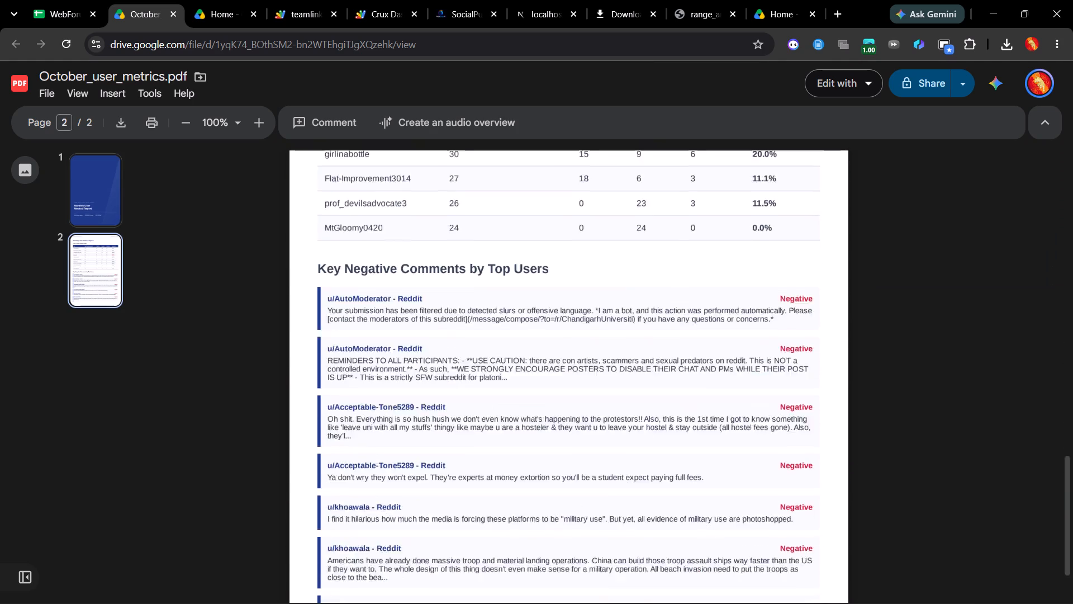
{"action": "scroll", "coordinate": [616, 341], "scroll_direction": "up", "scroll_amount": 4}
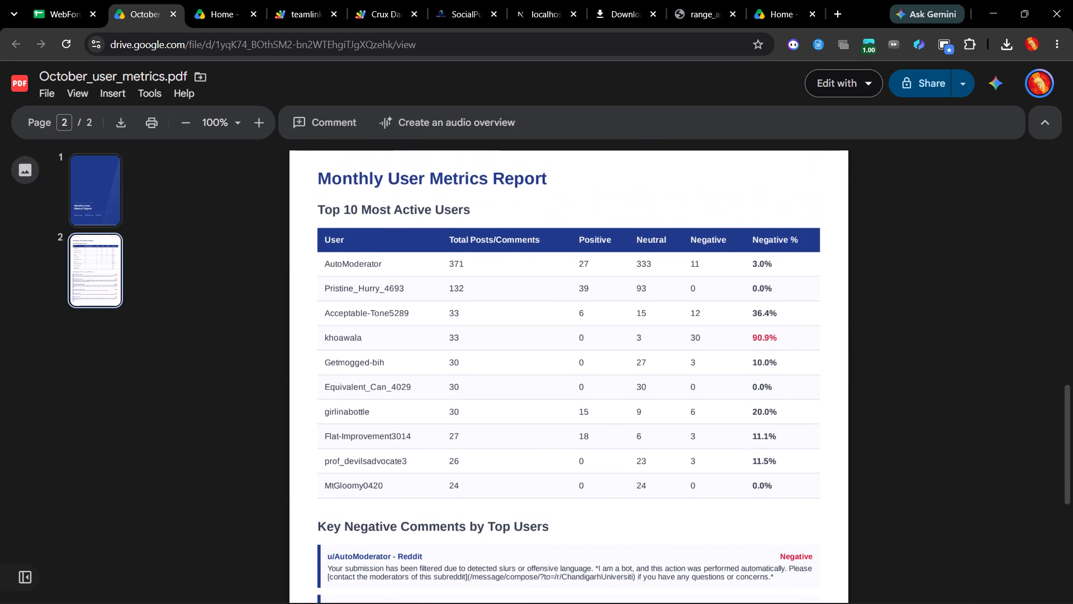
{"action": "scroll", "coordinate": [616, 341], "scroll_direction": "down", "scroll_amount": 2}
{"action": "scroll", "coordinate": [616, 341], "scroll_direction": "up", "scroll_amount": 6}
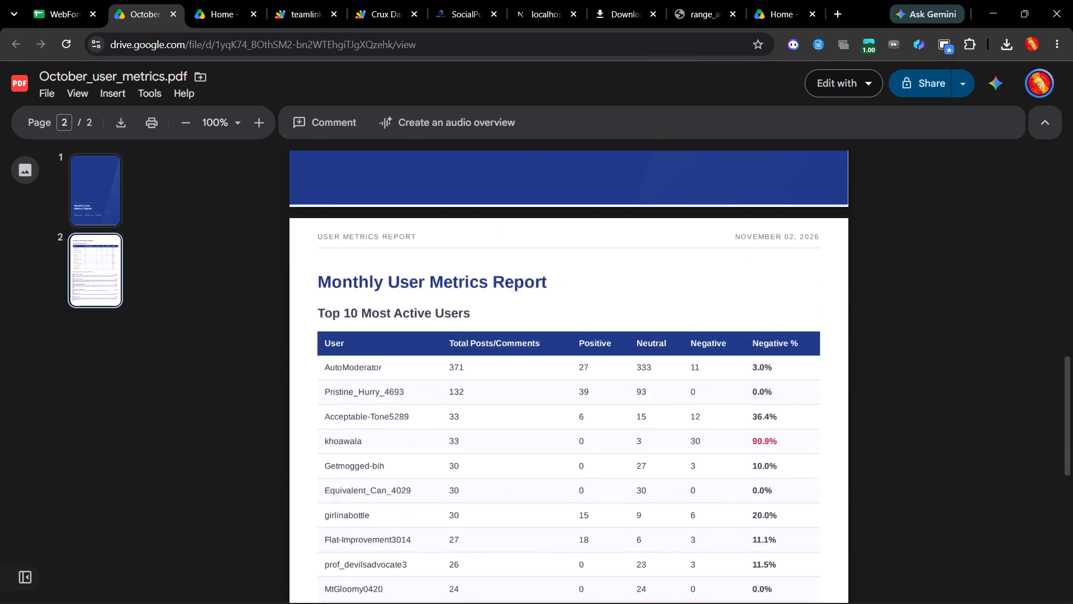
{"action": "scroll", "coordinate": [616, 341], "scroll_direction": "up", "scroll_amount": 6}
{"action": "scroll", "coordinate": [616, 341], "scroll_direction": "down", "scroll_amount": 10}
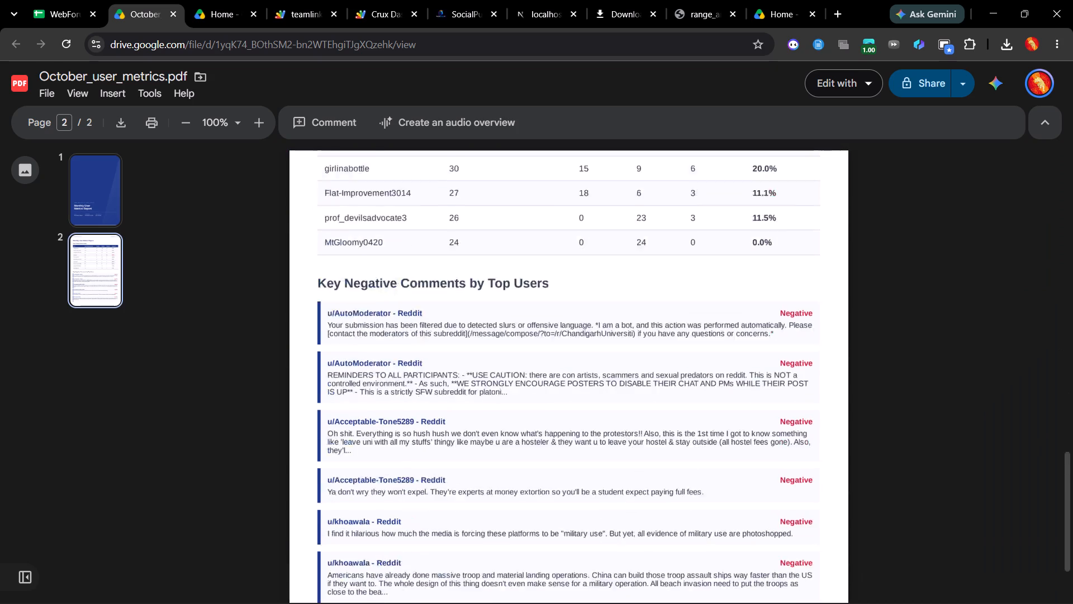
Enter 100% as the October 2026 % Achievement in W6 and W7 of the Crux Report sheet.
{"action": "left_click", "coordinate": [54, 0]}
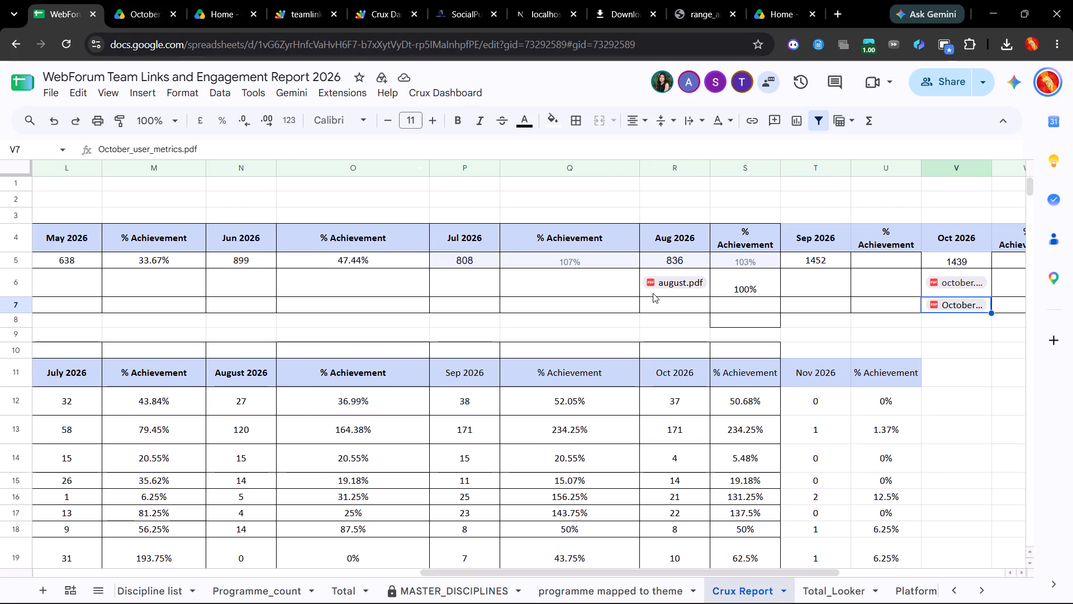
{"action": "scroll", "coordinate": [653, 293], "scroll_direction": "left", "scroll_amount": 2}
{"action": "left_click", "coordinate": [833, 277]}
{"action": "left_click", "coordinate": [804, 253]}
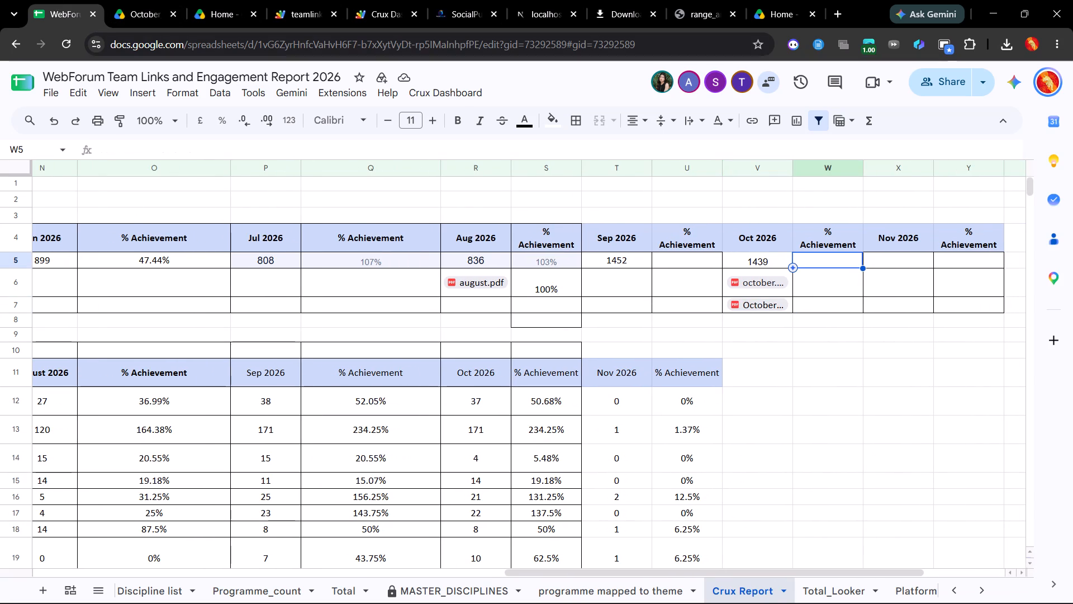
{"action": "triple_click", "coordinate": [804, 253]}
{"action": "left_click", "coordinate": [803, 289]}
{"action": "triple_click", "coordinate": [803, 289]}
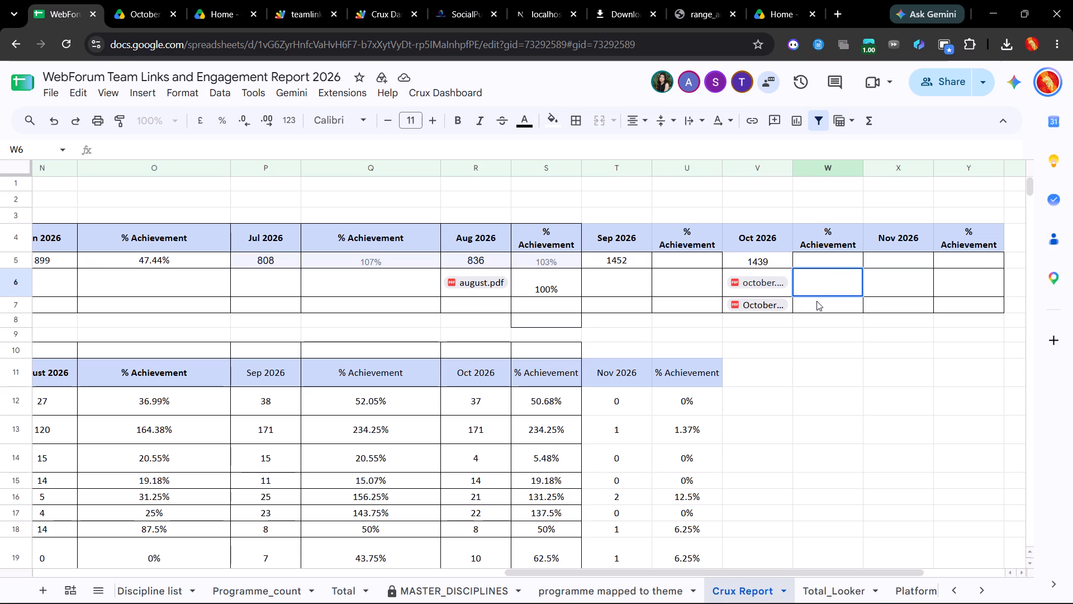
{"action": "left_click", "coordinate": [816, 300]}
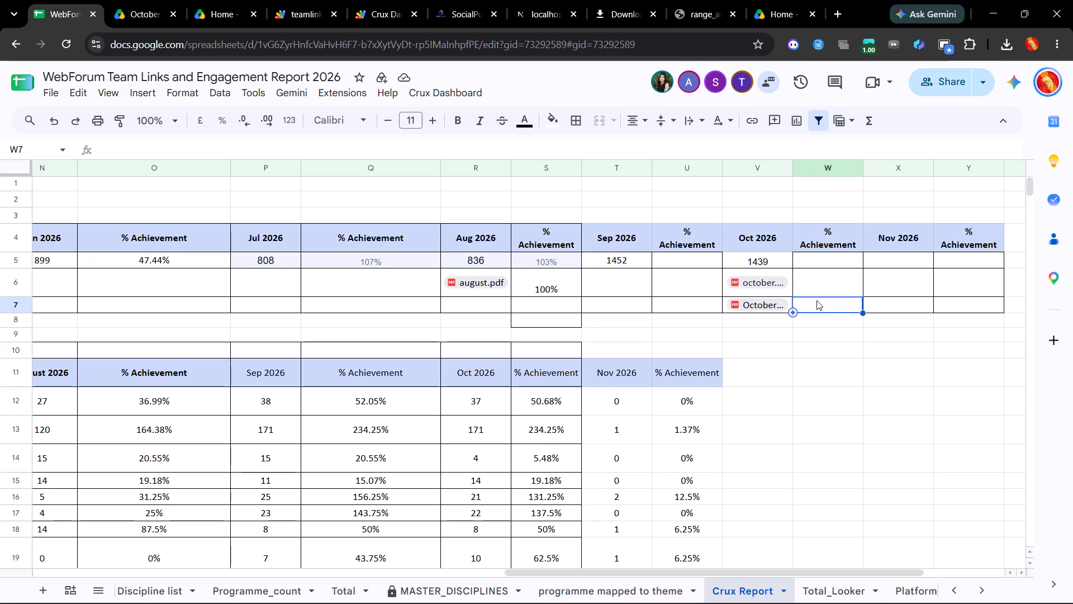
{"action": "scroll", "coordinate": [816, 300], "scroll_direction": "right", "scroll_amount": 1}
{"action": "left_click", "coordinate": [816, 261]}
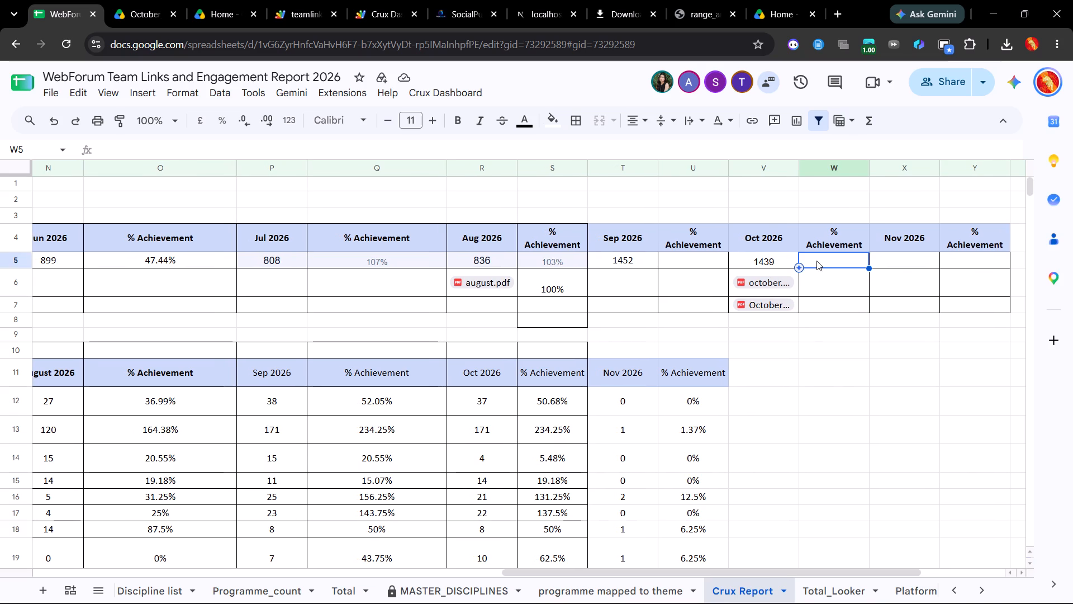
{"action": "left_click", "coordinate": [818, 287]}
{"action": "triple_click", "coordinate": [818, 287]}
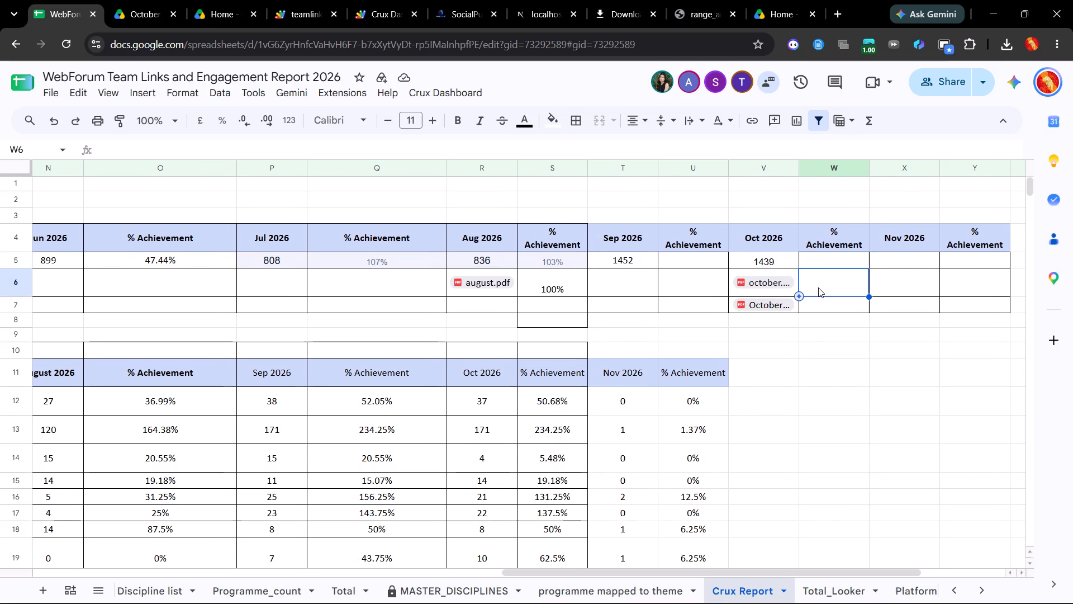
{"action": "type", "text": "100"}
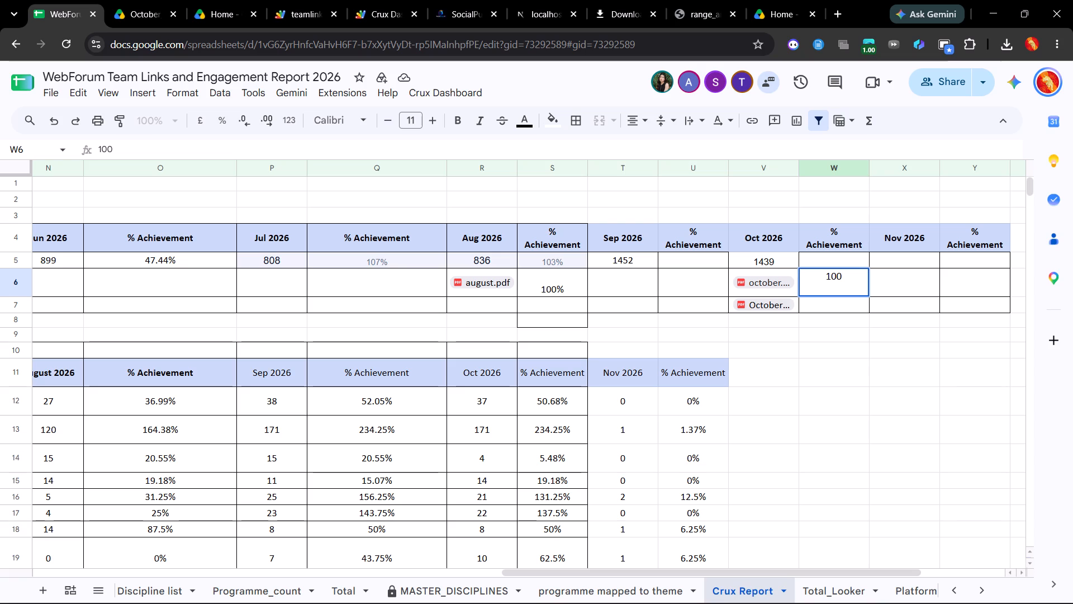
{"action": "key", "text": "shift+percent"}
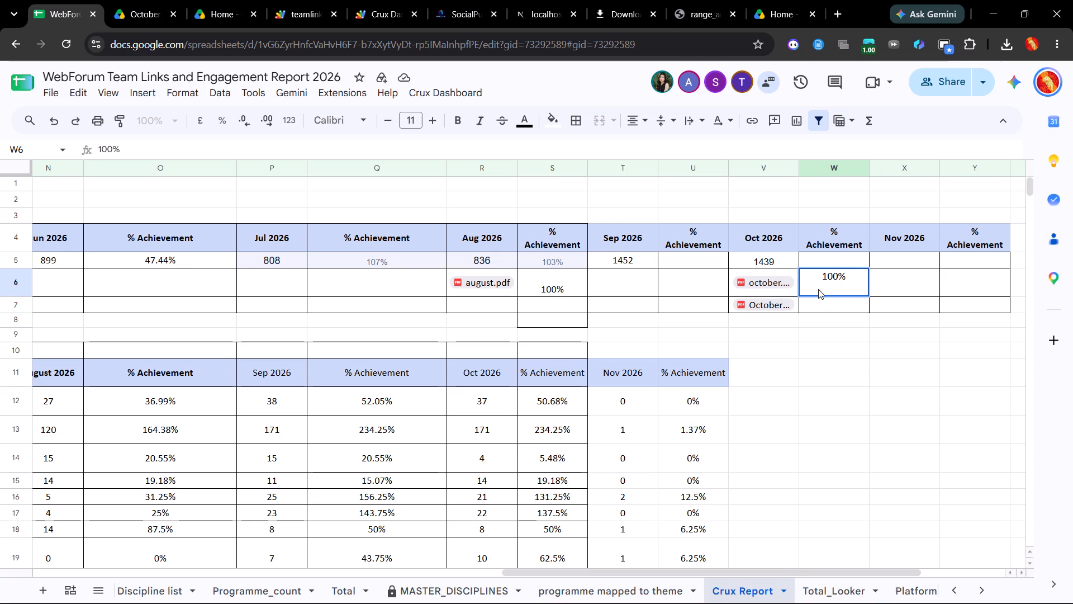
{"action": "left_click", "coordinate": [820, 300]}
{"action": "type", "text": "100"}
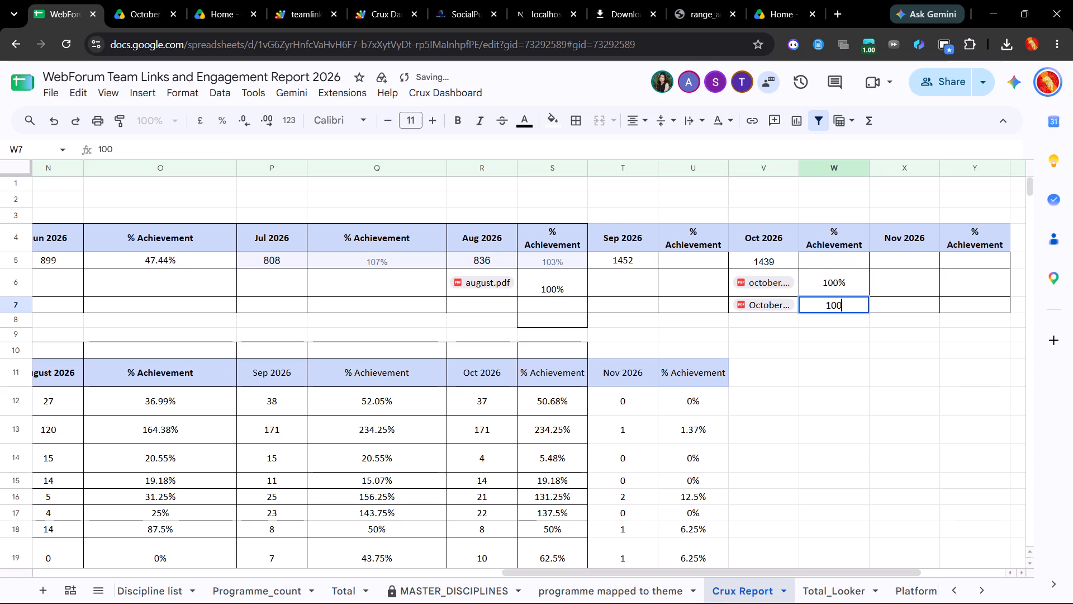
{"action": "key", "text": "shift+percent"}
{"action": "left_click", "coordinate": [761, 474]}
Check the Monthly Targets and earlier months' % Achievement entries for the sentiment analysis and Reddit mention rows.
{"action": "scroll", "coordinate": [618, 286], "scroll_direction": "right", "scroll_amount": 12}
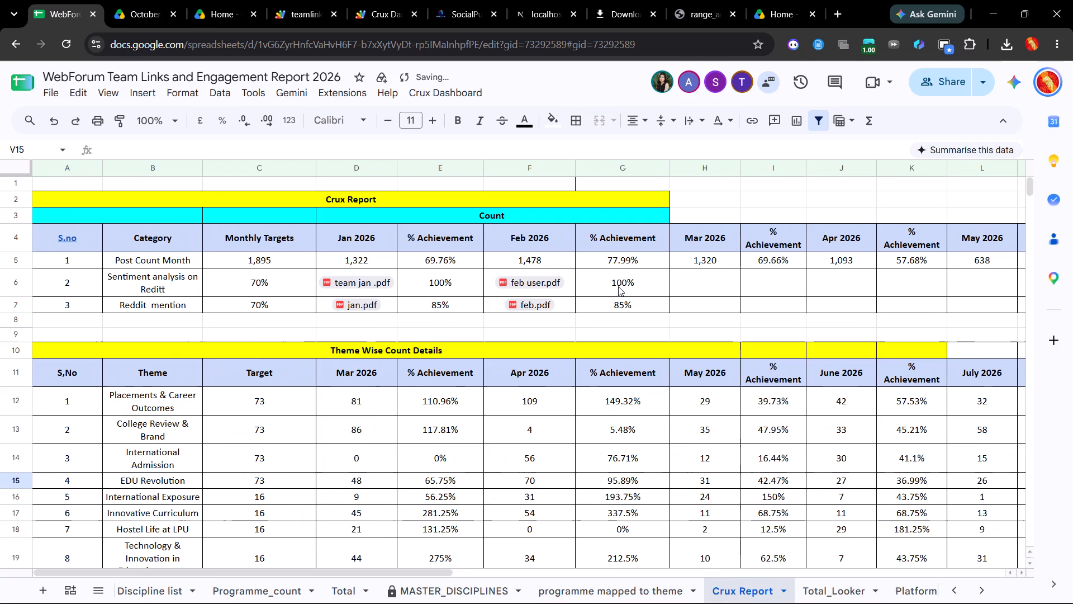
{"action": "left_click", "coordinate": [243, 276]}
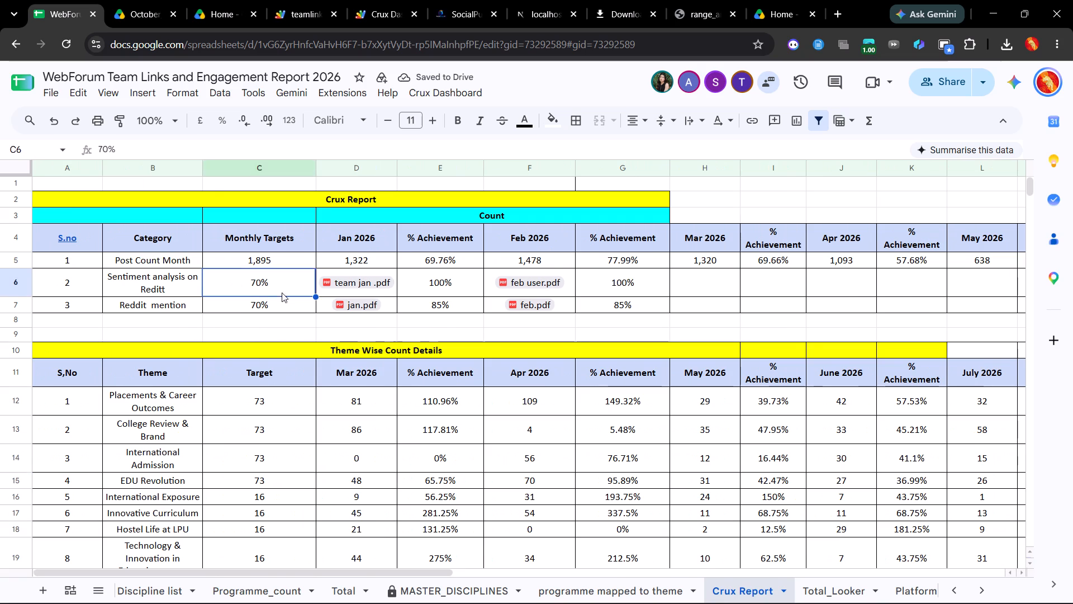
{"action": "left_click", "coordinate": [452, 280]}
{"action": "scroll", "coordinate": [452, 280], "scroll_direction": "left", "scroll_amount": 8}
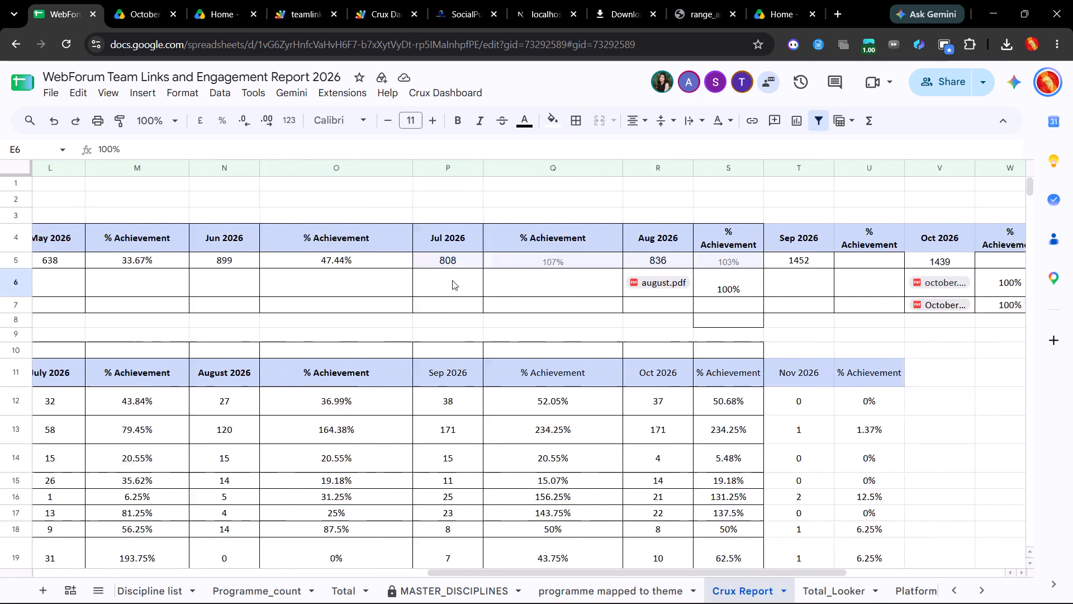
{"action": "scroll", "coordinate": [452, 280], "scroll_direction": "left", "scroll_amount": 1}
{"action": "scroll", "coordinate": [452, 280], "scroll_direction": "right", "scroll_amount": 9}
{"action": "scroll", "coordinate": [452, 280], "scroll_direction": "down", "scroll_amount": 1}
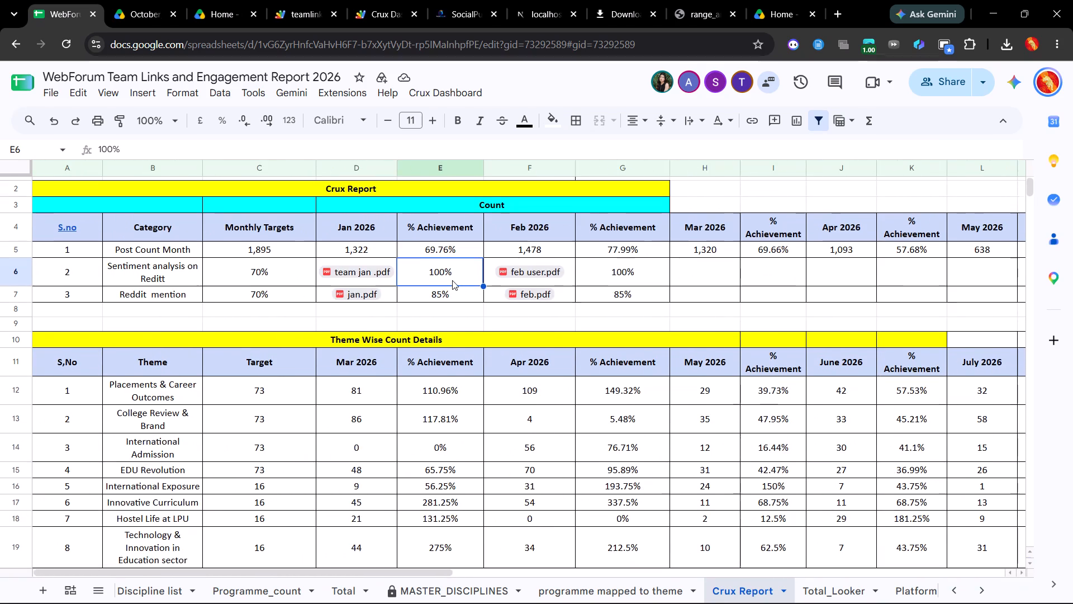
{"action": "scroll", "coordinate": [452, 280], "scroll_direction": "down", "scroll_amount": 1}
{"action": "scroll", "coordinate": [402, 334], "scroll_direction": "down", "scroll_amount": 2}
{"action": "scroll", "coordinate": [402, 334], "scroll_direction": "up", "scroll_amount": 6}
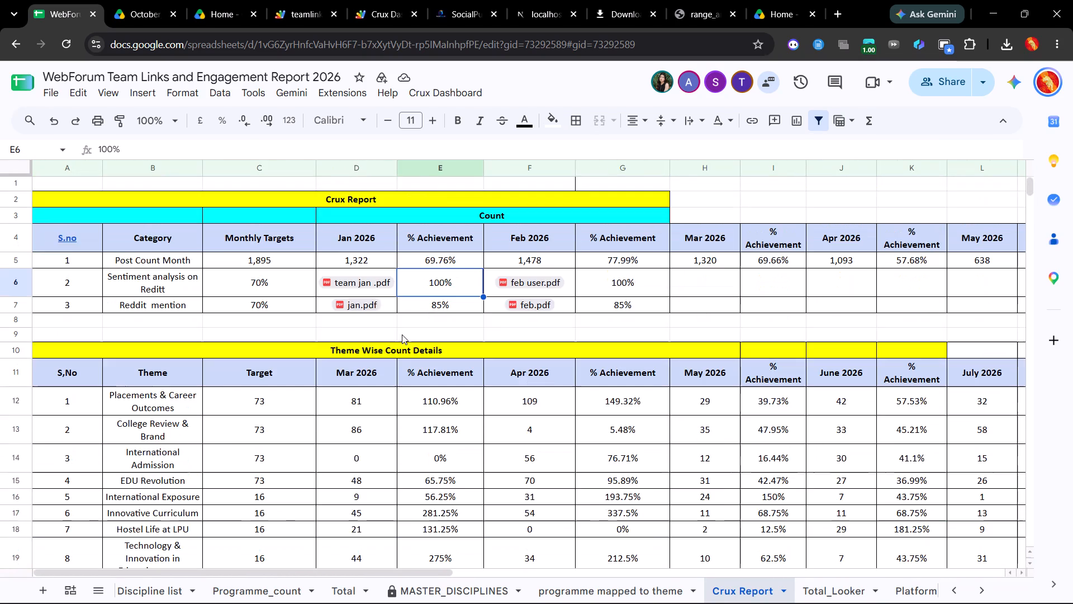
Examine how % Achievement is calculated in the Post Count Month row, inspecting E5, C5, Q5 and O5.
{"action": "triple_click", "coordinate": [470, 240]}
{"action": "left_click", "coordinate": [470, 240]}
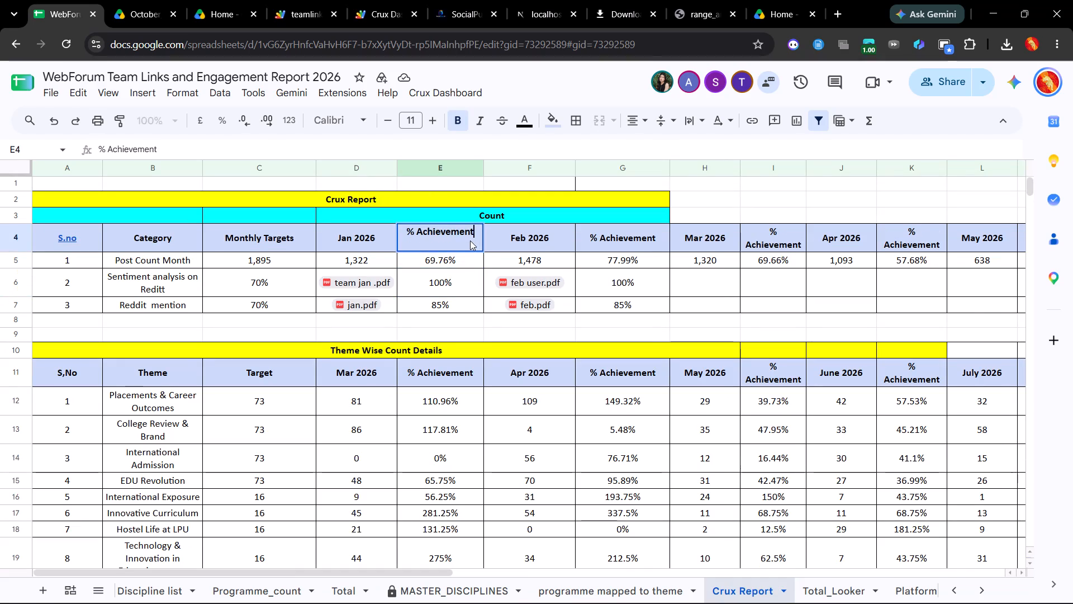
{"action": "left_click", "coordinate": [462, 251]}
{"action": "left_click", "coordinate": [460, 268]}
{"action": "triple_click", "coordinate": [460, 268]}
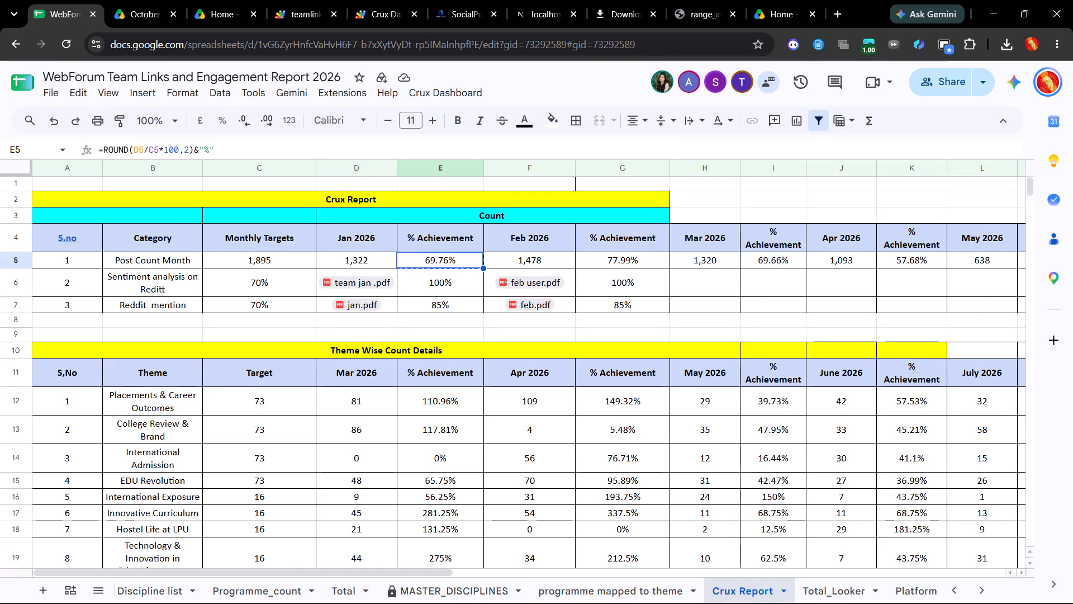
{"action": "left_click", "coordinate": [460, 268]}
{"action": "triple_click", "coordinate": [468, 258]}
{"action": "double_click", "coordinate": [468, 258]}
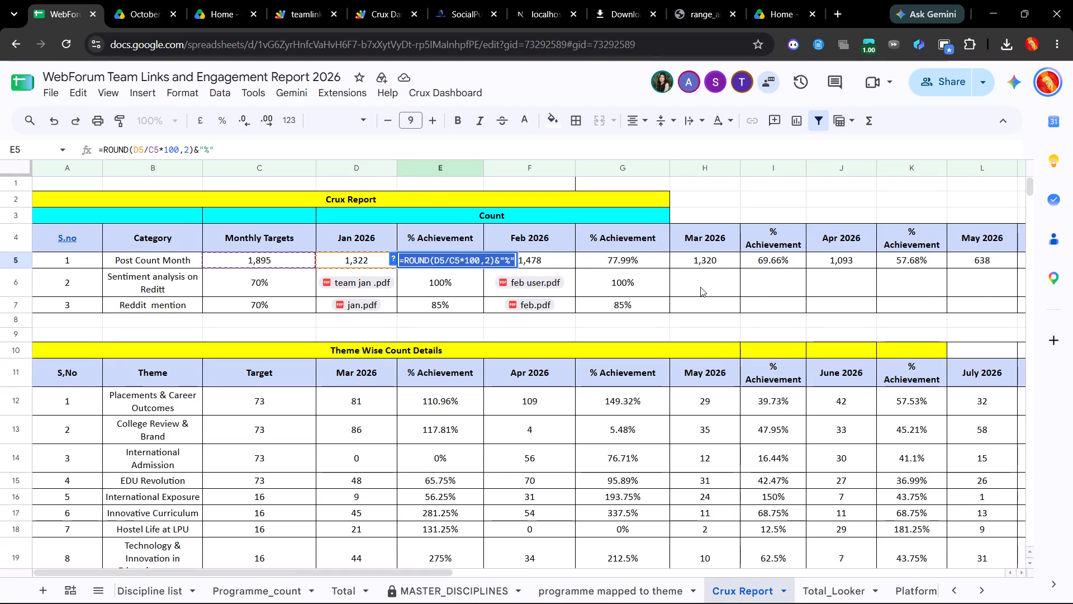
{"action": "left_click", "coordinate": [239, 258]}
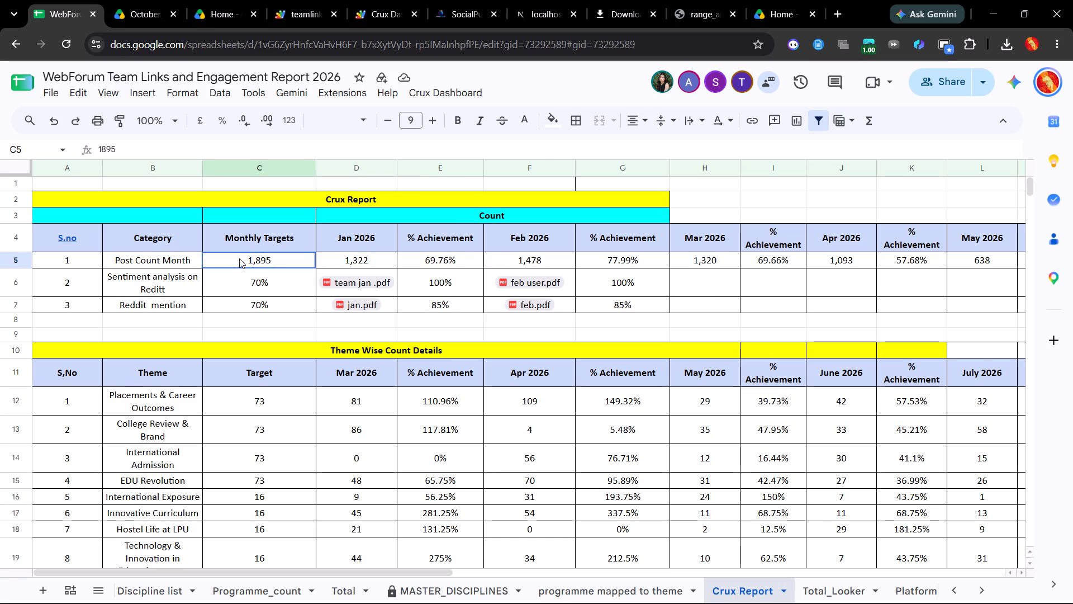
{"action": "scroll", "coordinate": [501, 268], "scroll_direction": "left", "scroll_amount": 4}
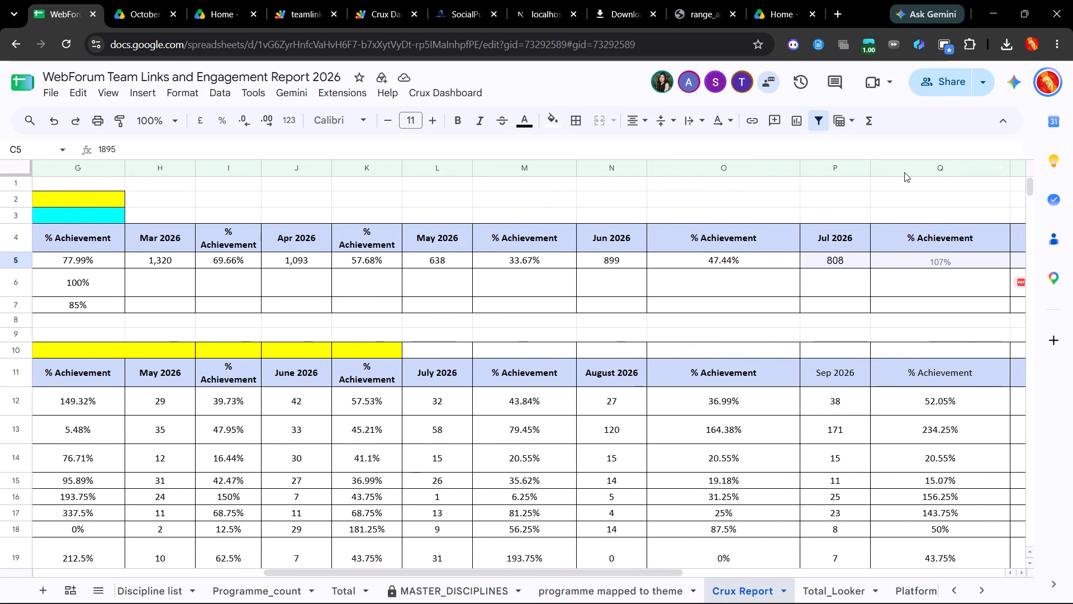
{"action": "triple_click", "coordinate": [949, 258]}
{"action": "double_click", "coordinate": [949, 258]}
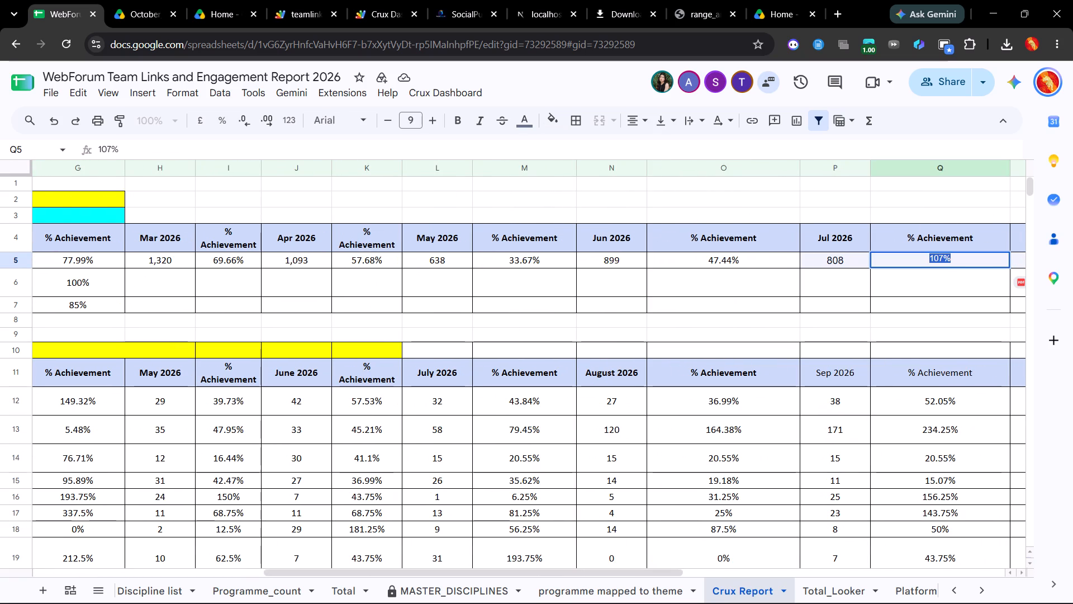
{"action": "left_click", "coordinate": [943, 278]}
{"action": "scroll", "coordinate": [943, 278], "scroll_direction": "left", "scroll_amount": 2}
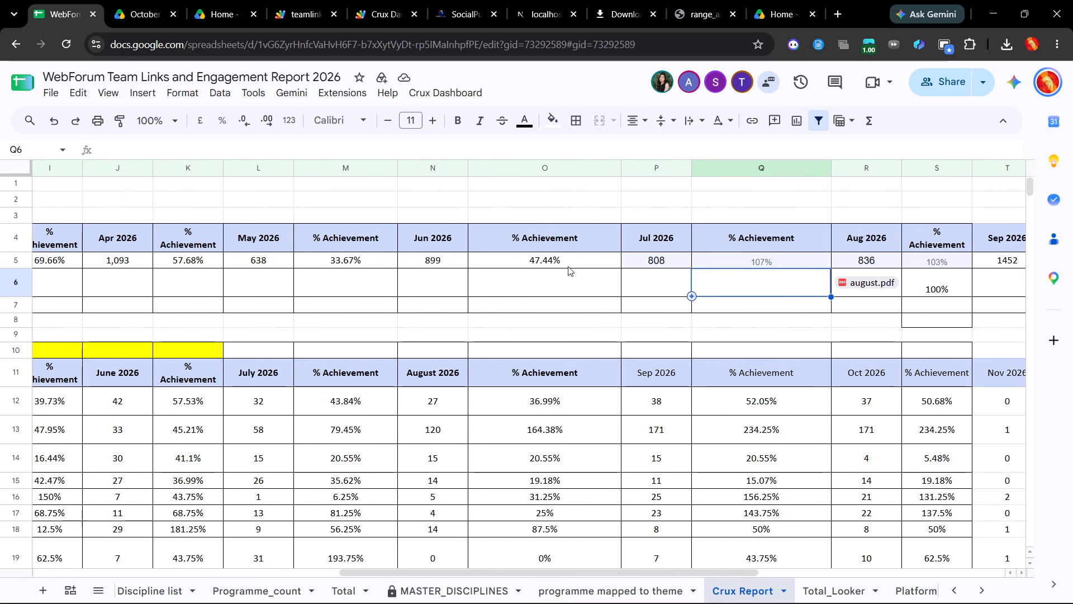
{"action": "left_click", "coordinate": [548, 265]}
{"action": "scroll", "coordinate": [548, 265], "scroll_direction": "right", "scroll_amount": 9}
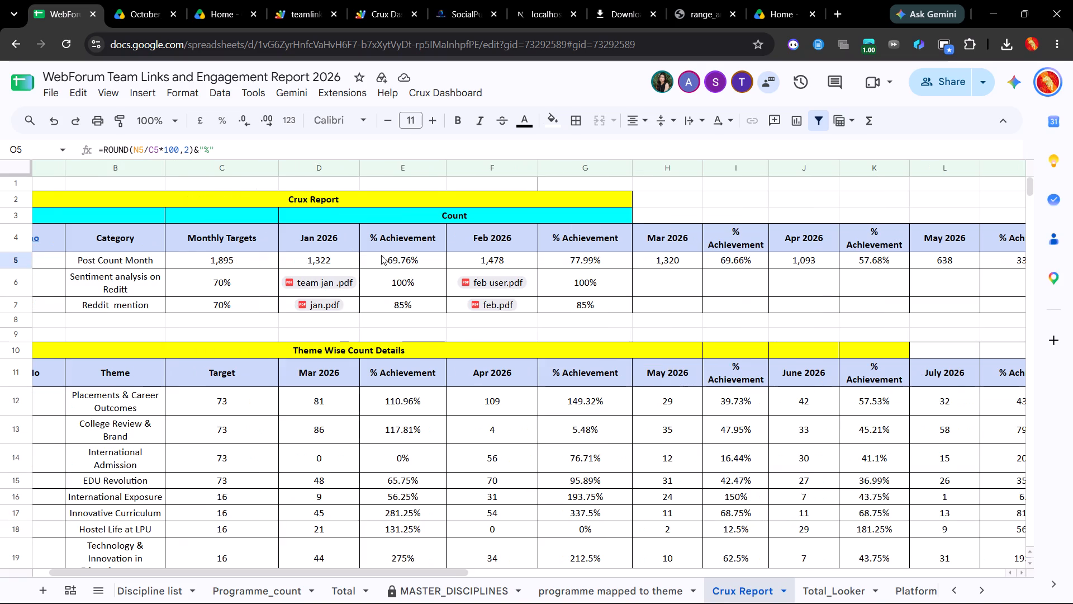
Copy the formula =ROUND(D5/C5*100,2)&"%" from E5 into the October 2026 % Achievement cell W5.
{"action": "left_click", "coordinate": [429, 256]}
{"action": "triple_click", "coordinate": [429, 256]}
{"action": "left_click", "coordinate": [429, 256]}
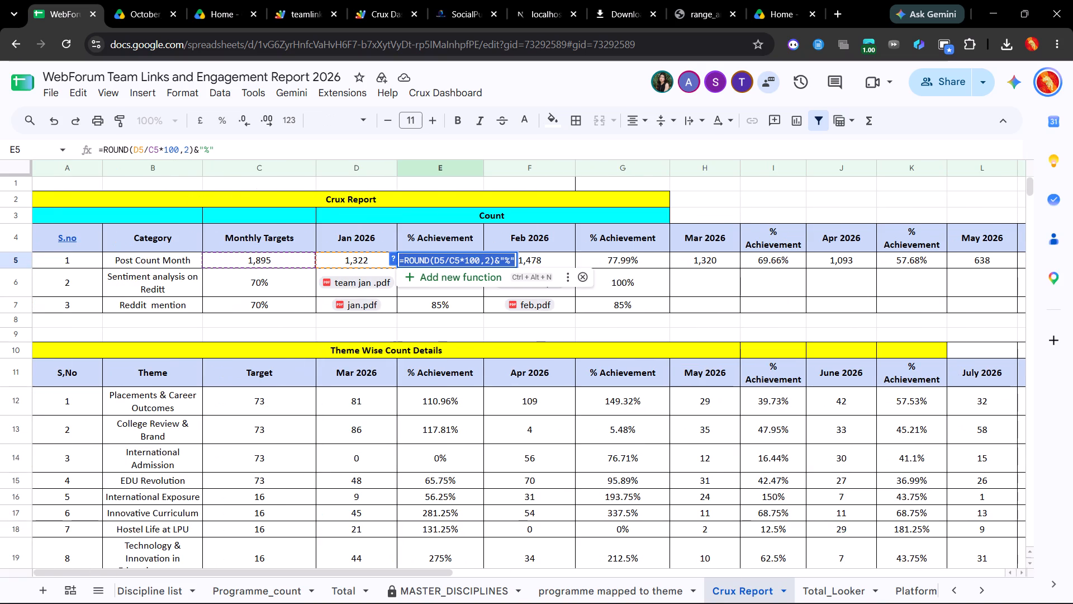
{"action": "key", "text": "ctrl+c"}
{"action": "left_click", "coordinate": [661, 269]}
{"action": "scroll", "coordinate": [661, 269], "scroll_direction": "left", "scroll_amount": 4}
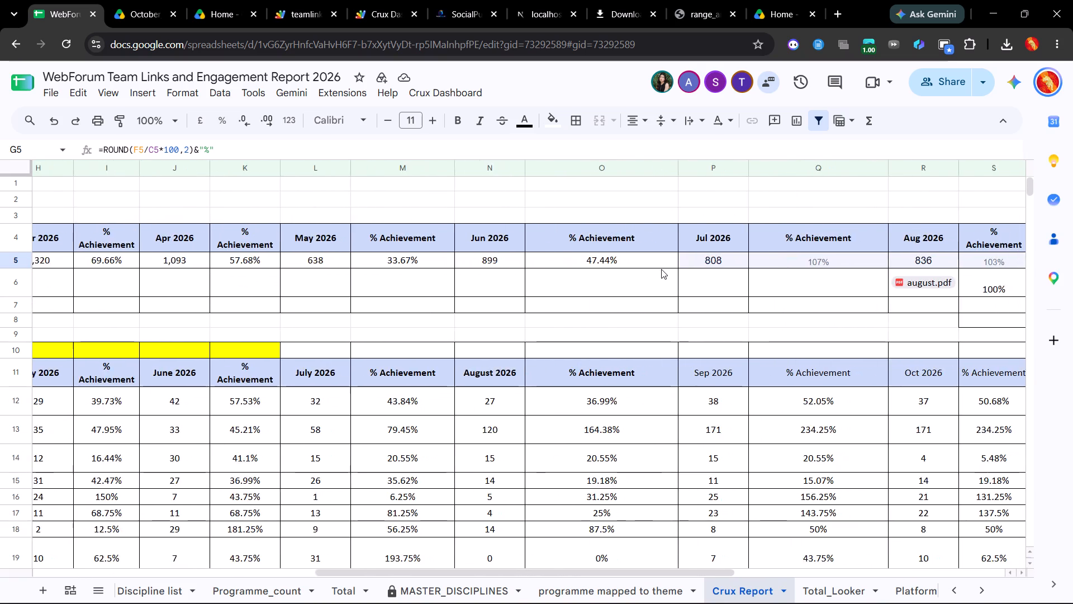
{"action": "scroll", "coordinate": [661, 269], "scroll_direction": "left", "scroll_amount": 5}
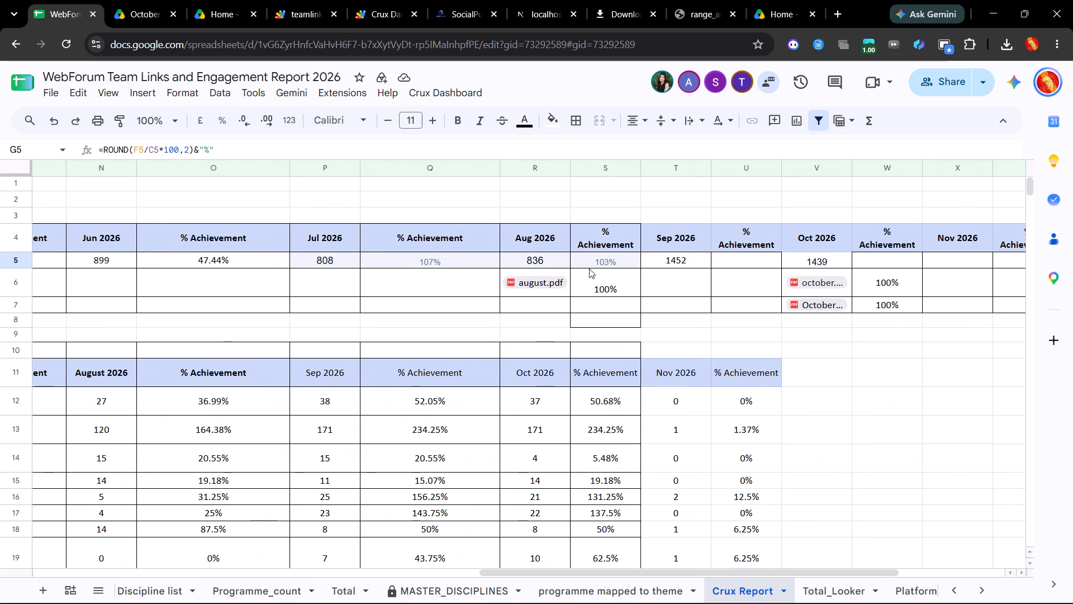
{"action": "left_click", "coordinate": [589, 268]}
{"action": "scroll", "coordinate": [814, 256], "scroll_direction": "left", "scroll_amount": 1}
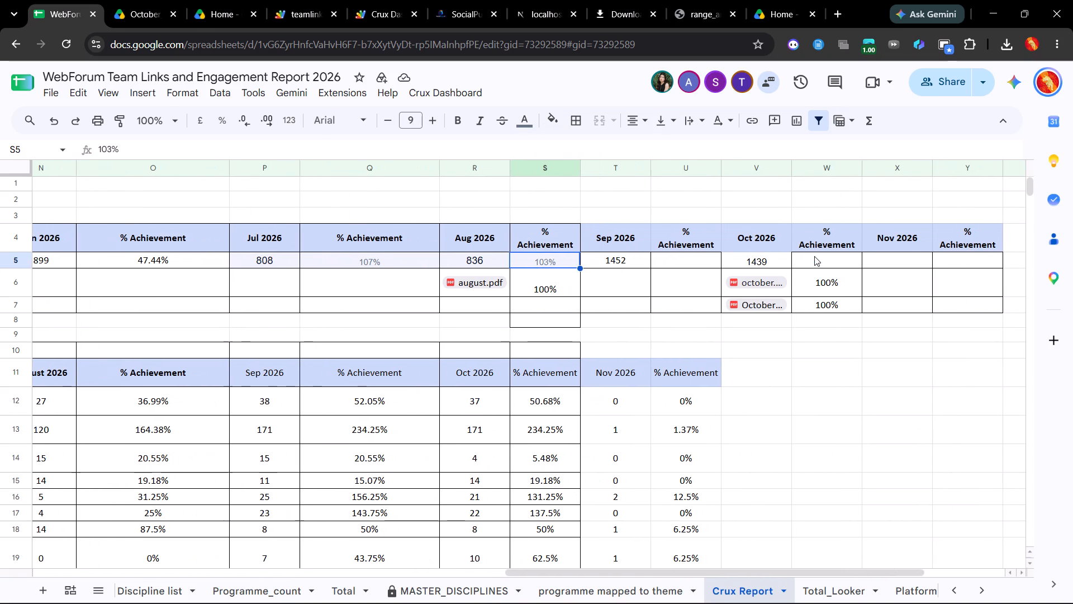
{"action": "scroll", "coordinate": [814, 256], "scroll_direction": "left", "scroll_amount": 1}
{"action": "left_click", "coordinate": [814, 256]}
{"action": "triple_click", "coordinate": [814, 256]}
{"action": "left_click", "coordinate": [814, 256]}
{"action": "key", "text": "ctrl+v"}
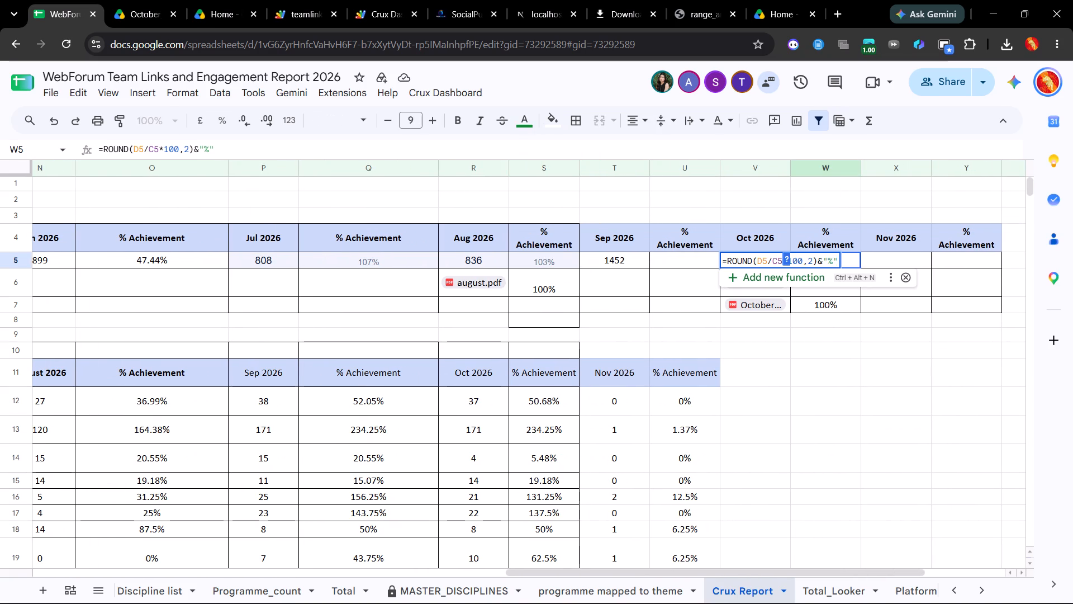
Change the D5 reference in W5's October 2026 % Achievement formula to V5, giving =ROUND(V5/C5*100,2)&"%".
{"action": "left_click", "coordinate": [762, 260]}
{"action": "scroll", "coordinate": [715, 337], "scroll_direction": "right", "scroll_amount": 4}
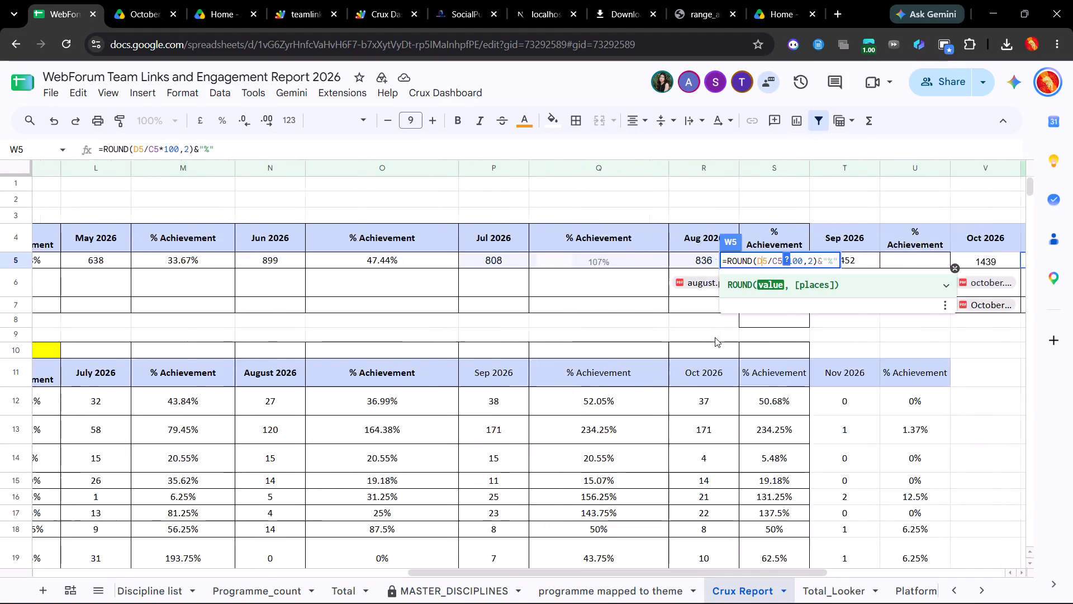
{"action": "scroll", "coordinate": [715, 337], "scroll_direction": "right", "scroll_amount": 4}
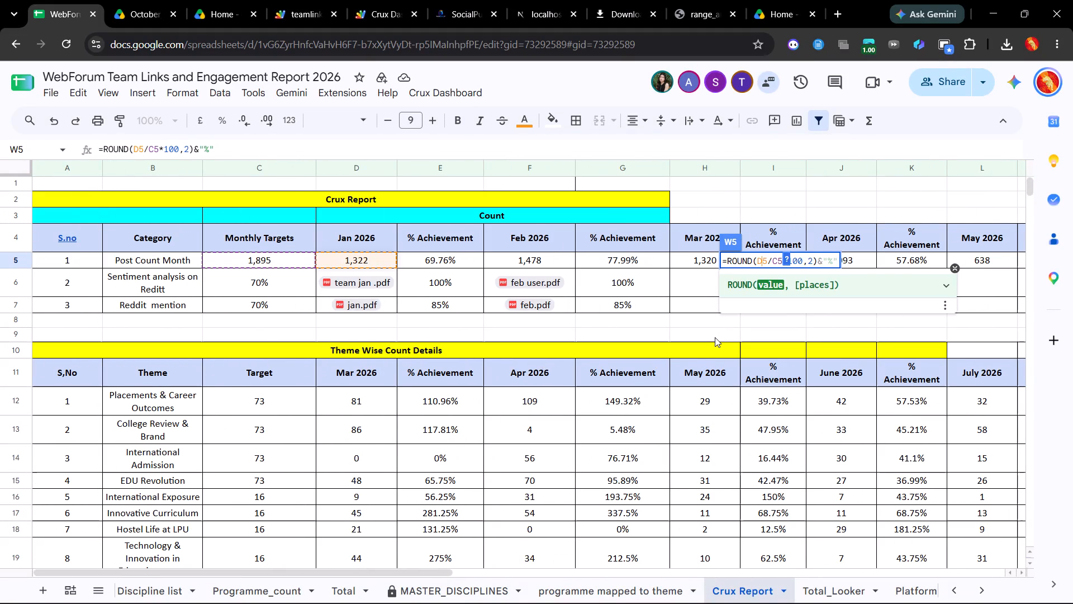
{"action": "scroll", "coordinate": [715, 337], "scroll_direction": "left", "scroll_amount": 4}
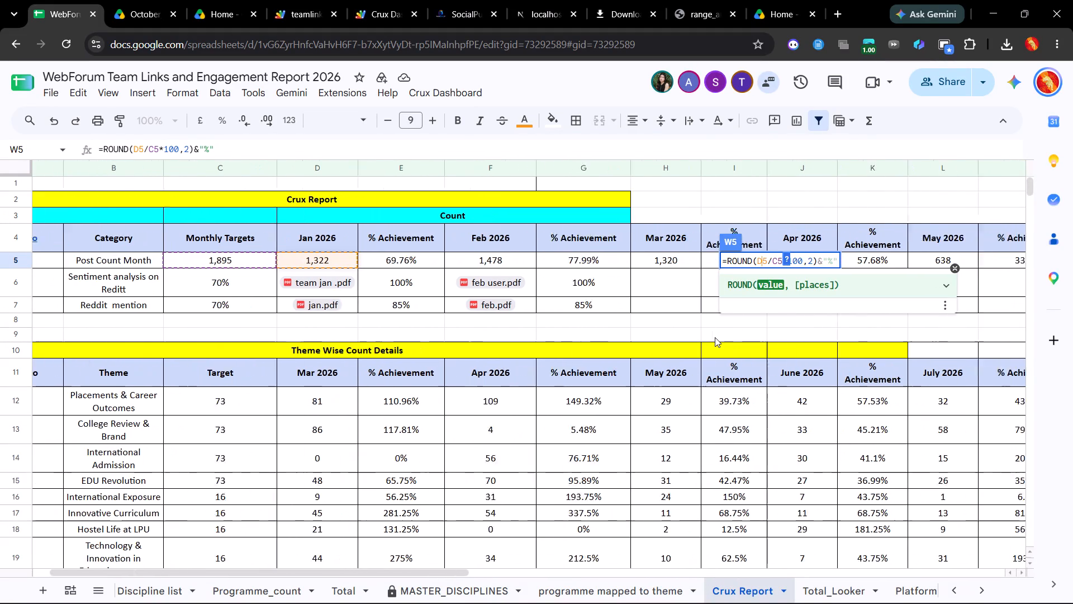
{"action": "scroll", "coordinate": [715, 337], "scroll_direction": "left", "scroll_amount": 4}
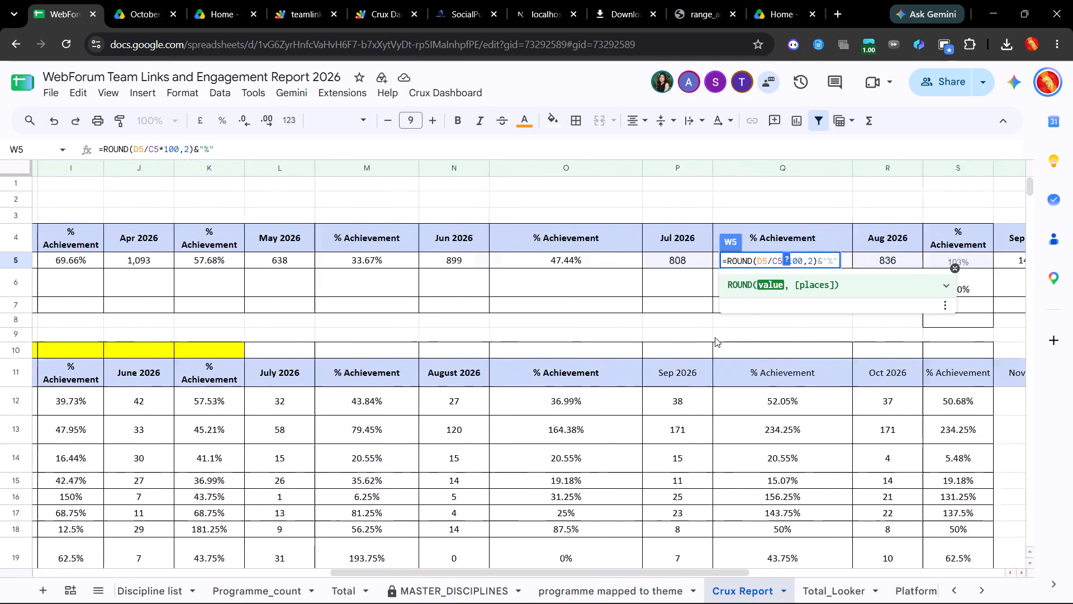
{"action": "scroll", "coordinate": [715, 337], "scroll_direction": "left", "scroll_amount": 3}
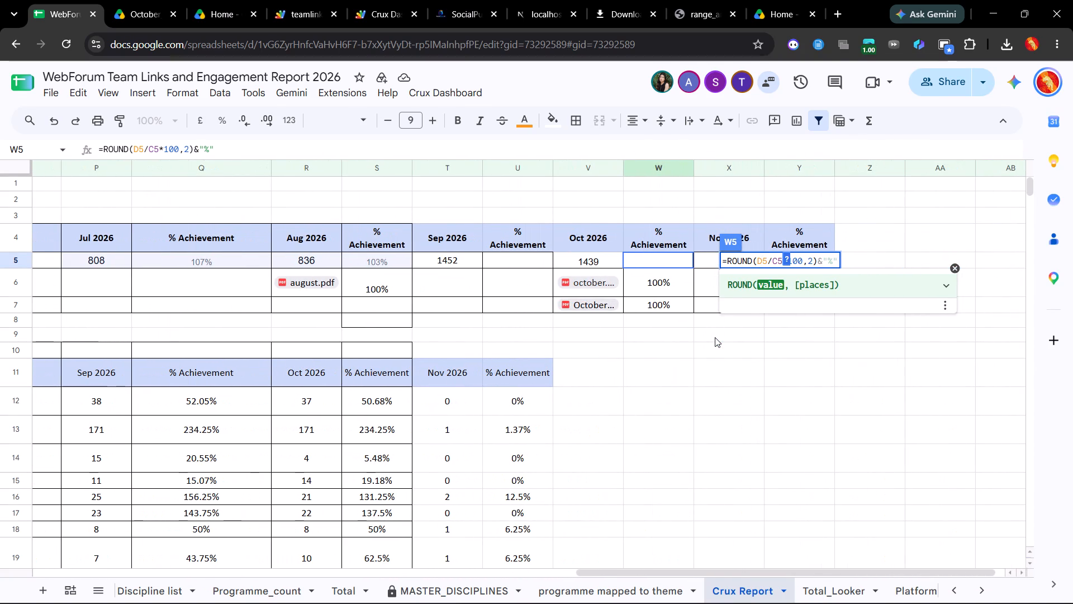
{"action": "left_click", "coordinate": [761, 259]}
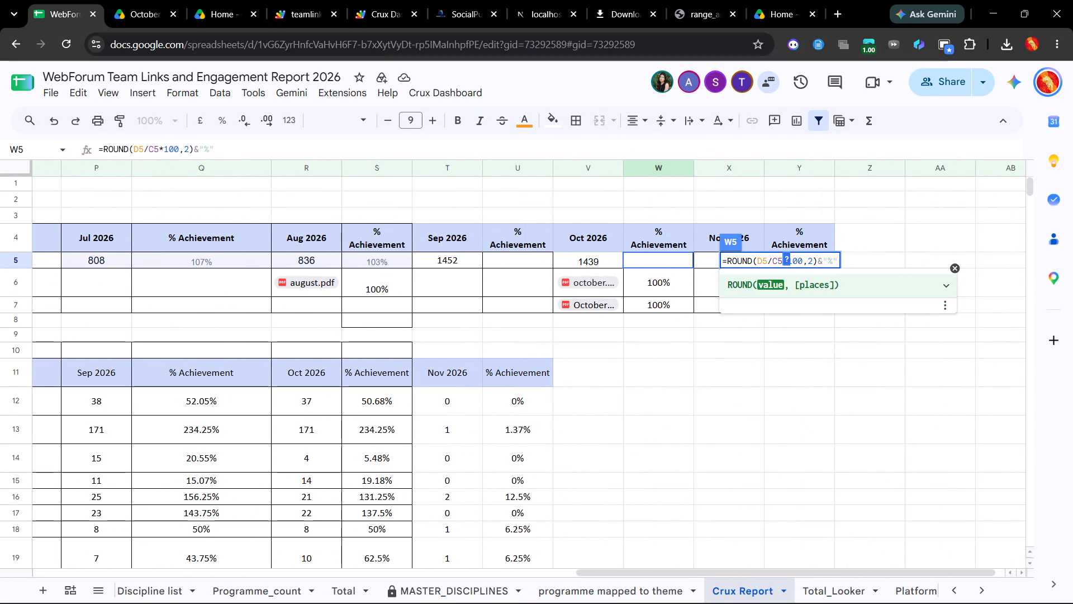
{"action": "key", "text": "BackSpace"}
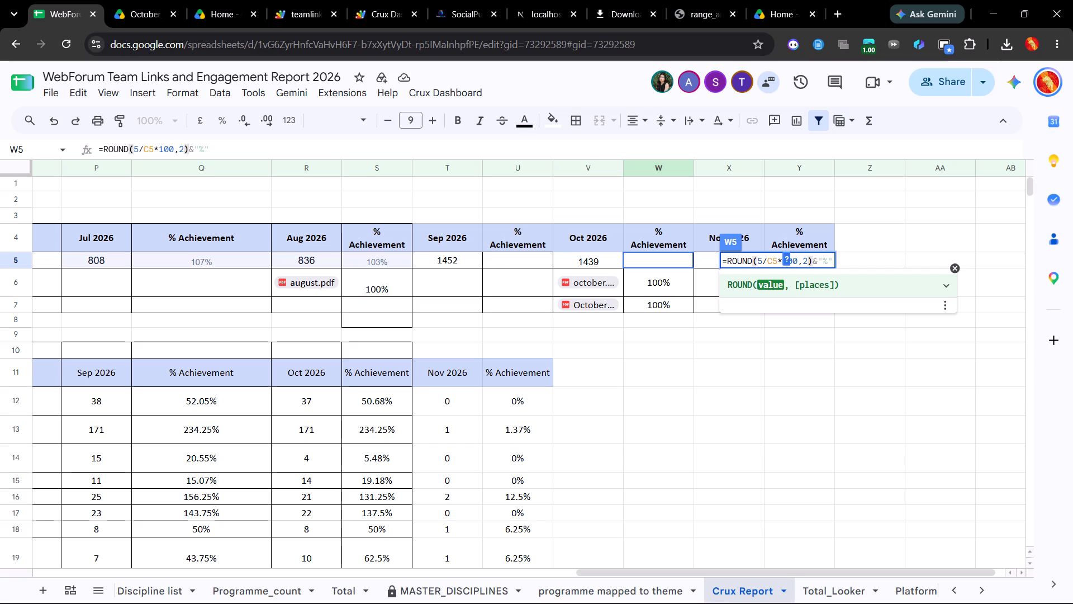
{"action": "key", "text": "v"}
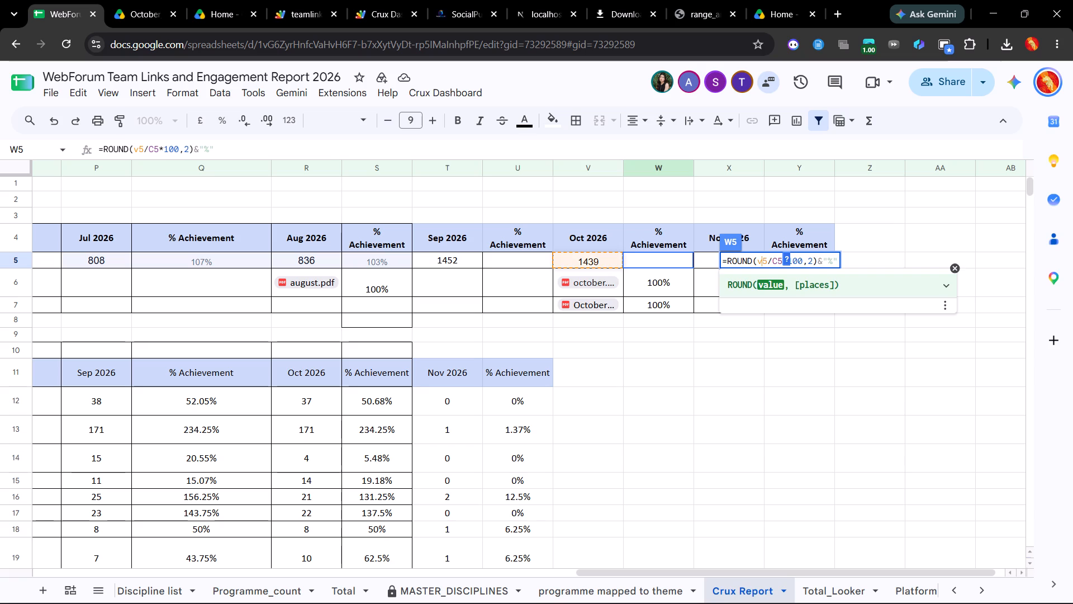
{"action": "key", "text": "BackSpace"}
{"action": "key", "text": "v"}
{"action": "key", "text": "Return"}
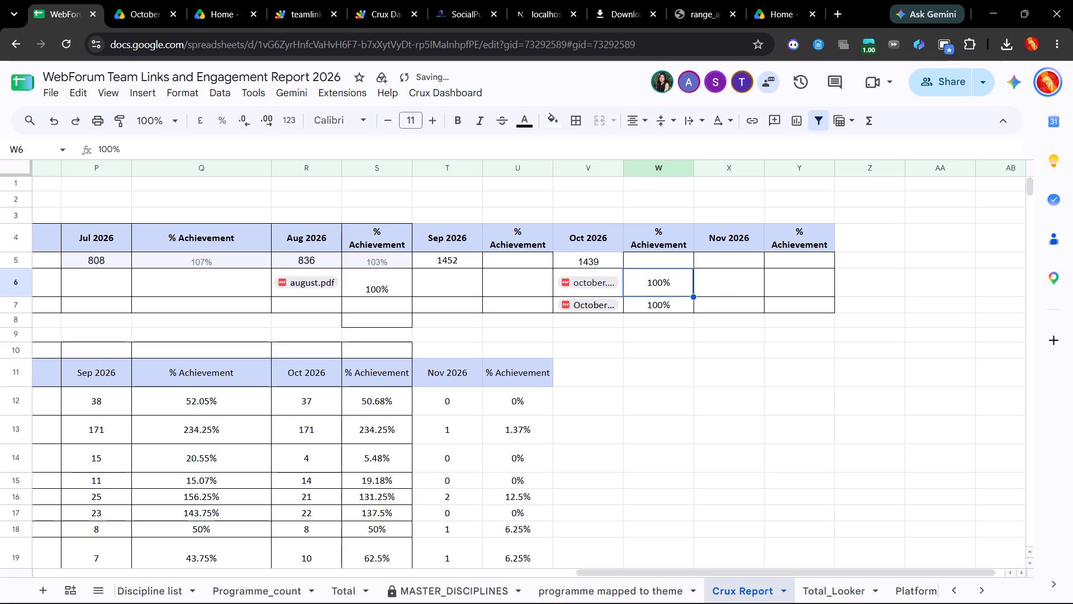
Enter the copied formula as =ROUND(U5/C5*100,2)&"%" in the September 2026 % Achievement cell U5.
{"action": "left_click", "coordinate": [706, 292]}
{"action": "scroll", "coordinate": [706, 292], "scroll_direction": "right", "scroll_amount": 1}
{"action": "left_click", "coordinate": [620, 254]}
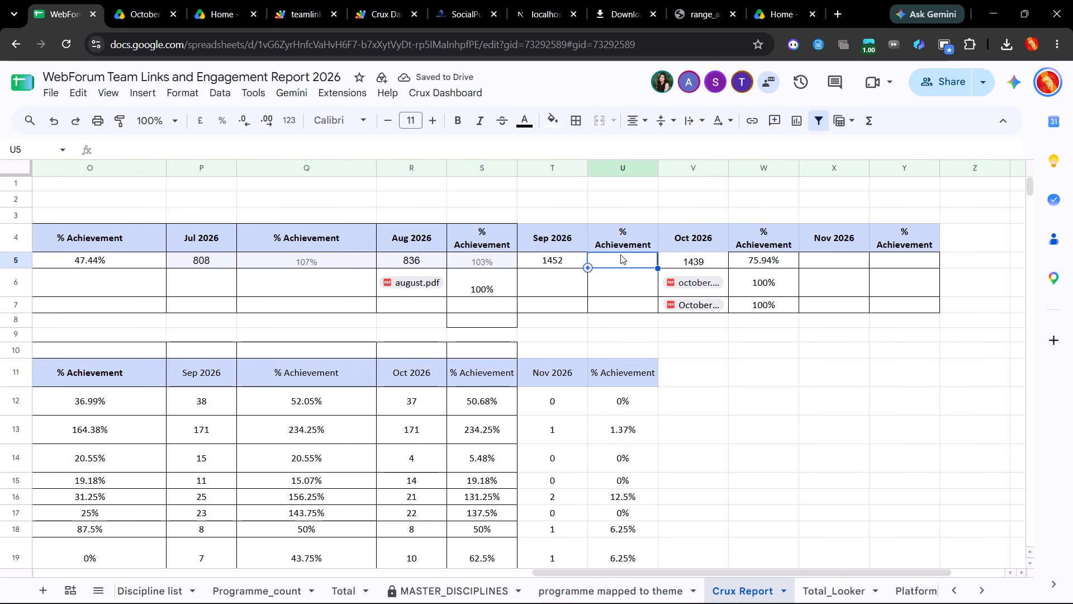
{"action": "triple_click", "coordinate": [620, 254]}
{"action": "left_click", "coordinate": [620, 254]}
{"action": "left_click", "coordinate": [616, 263]}
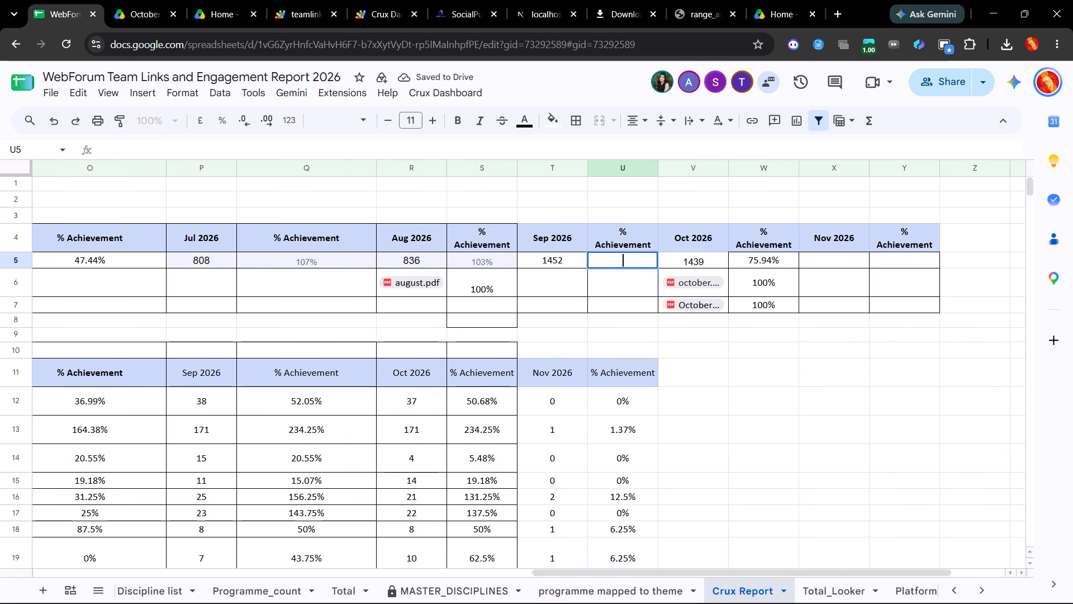
{"action": "key", "text": "ctrl+v"}
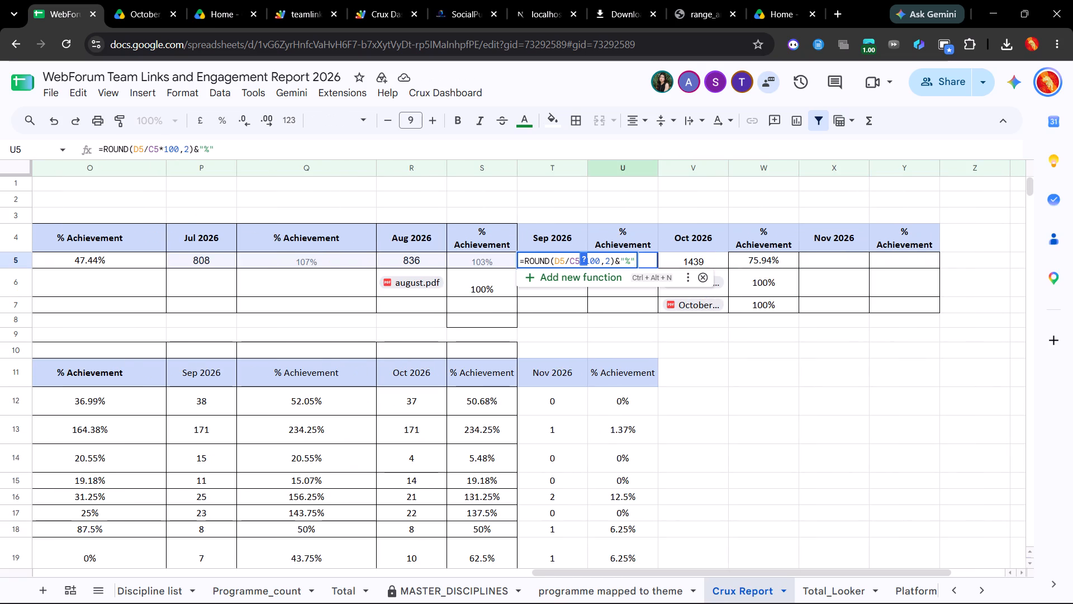
{"action": "left_click", "coordinate": [563, 262]}
{"action": "key", "text": "BackSpace"}
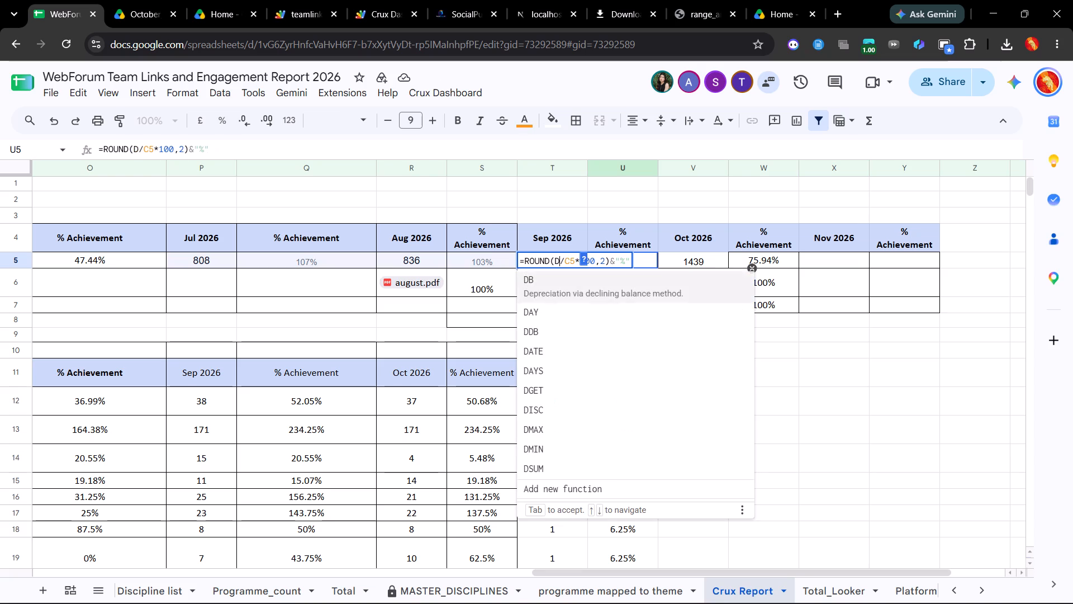
{"action": "key", "text": "BackSpace"}
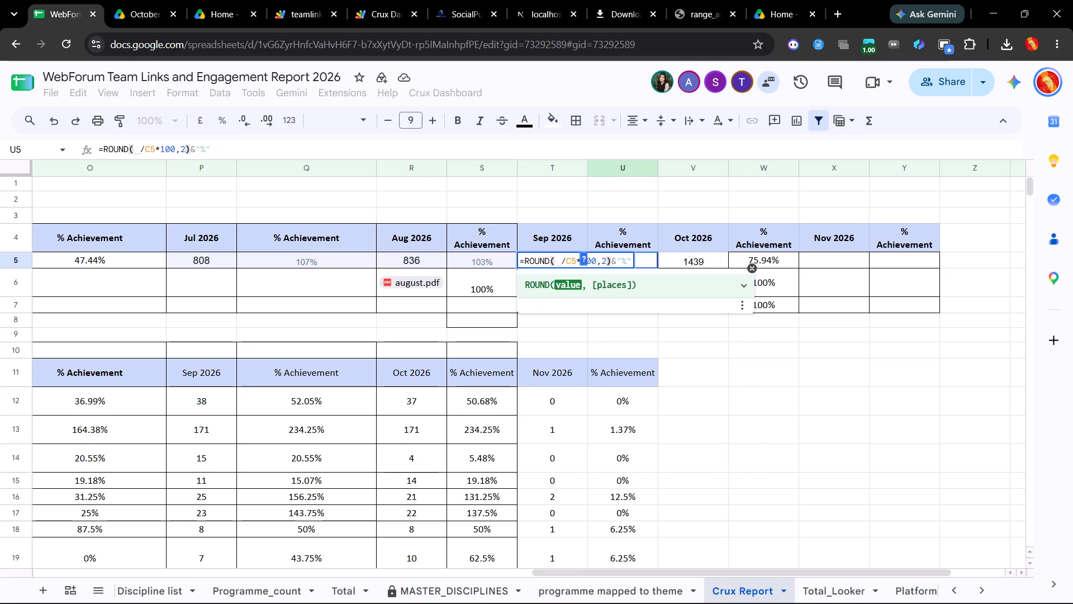
{"action": "key", "text": "u"}
{"action": "key", "text": "5"}
{"action": "key", "text": "Return"}
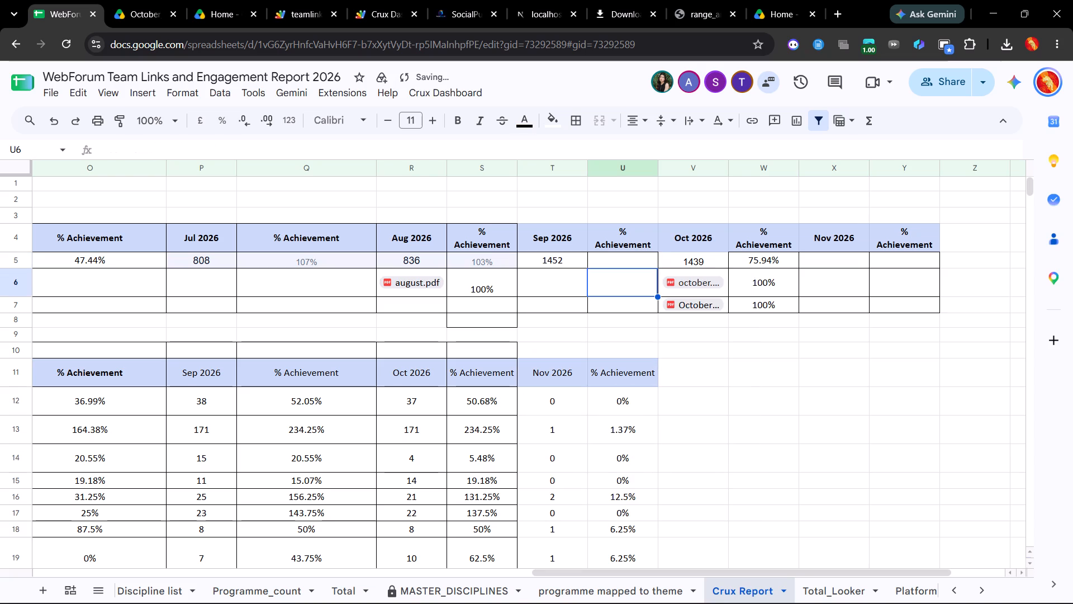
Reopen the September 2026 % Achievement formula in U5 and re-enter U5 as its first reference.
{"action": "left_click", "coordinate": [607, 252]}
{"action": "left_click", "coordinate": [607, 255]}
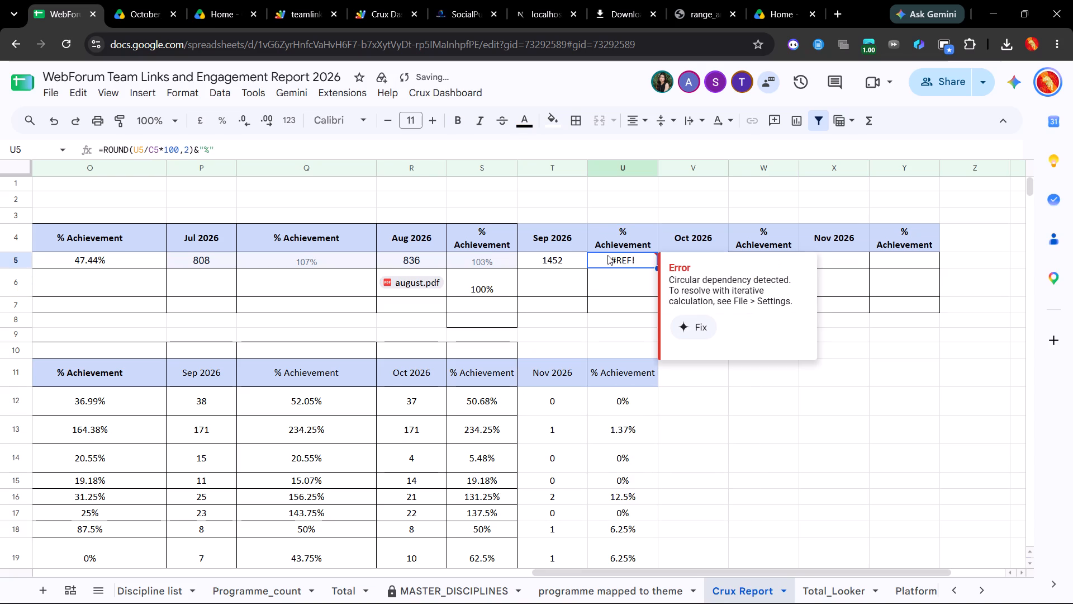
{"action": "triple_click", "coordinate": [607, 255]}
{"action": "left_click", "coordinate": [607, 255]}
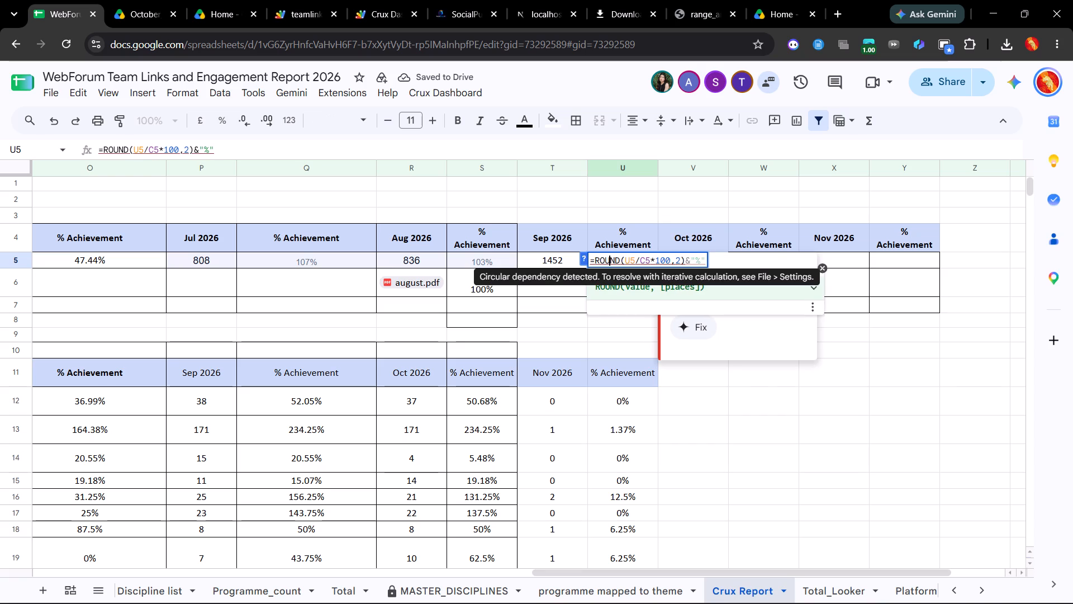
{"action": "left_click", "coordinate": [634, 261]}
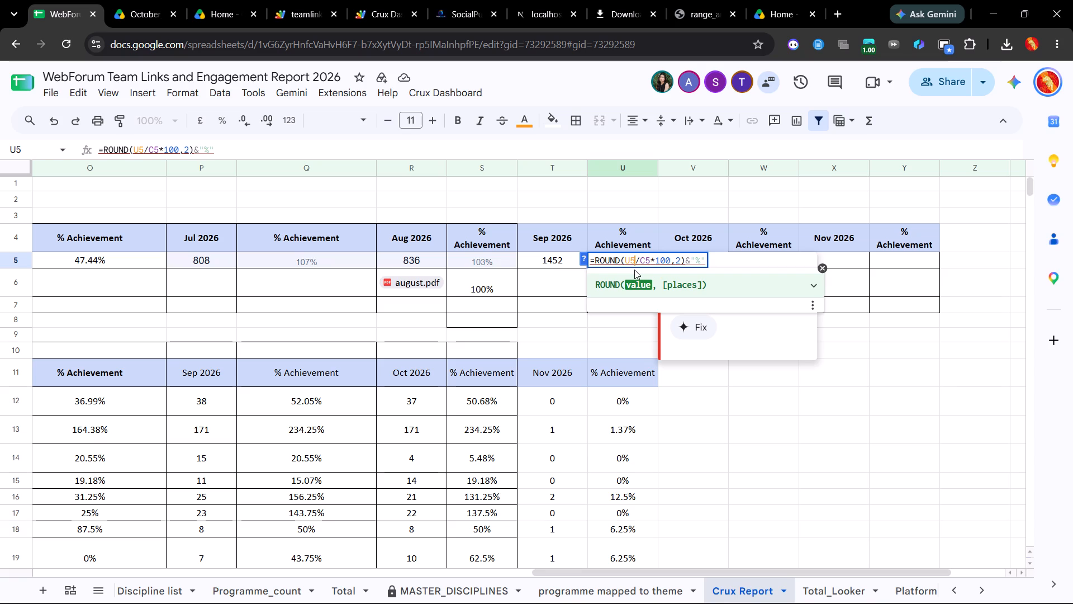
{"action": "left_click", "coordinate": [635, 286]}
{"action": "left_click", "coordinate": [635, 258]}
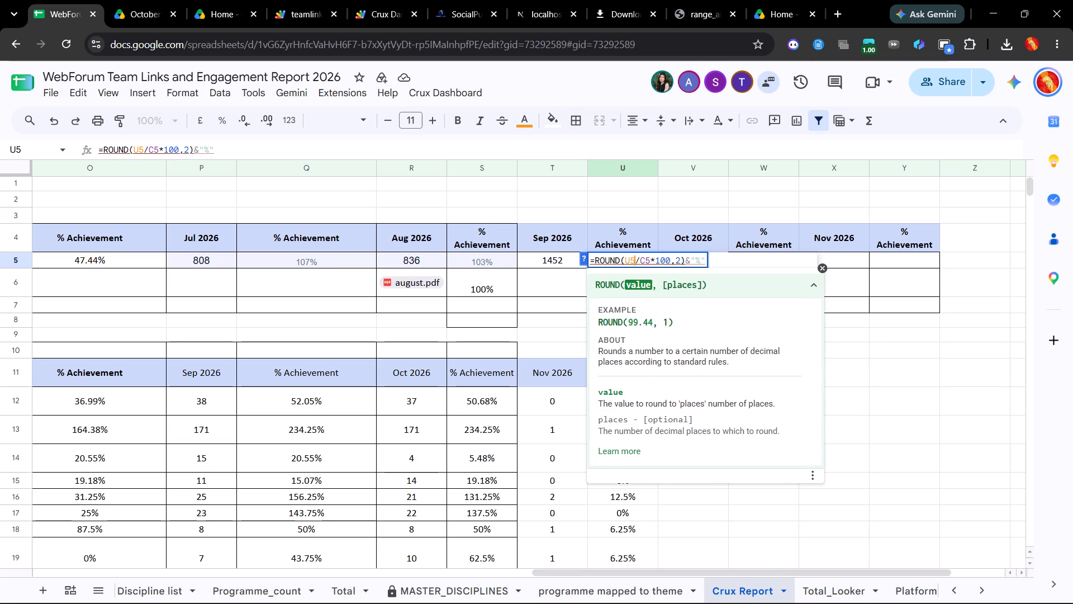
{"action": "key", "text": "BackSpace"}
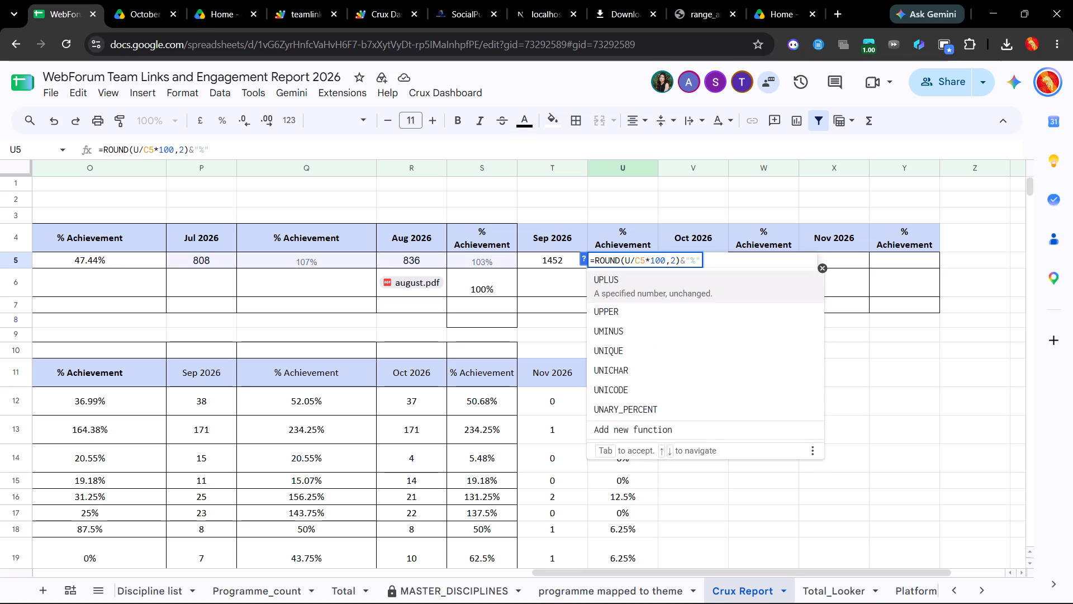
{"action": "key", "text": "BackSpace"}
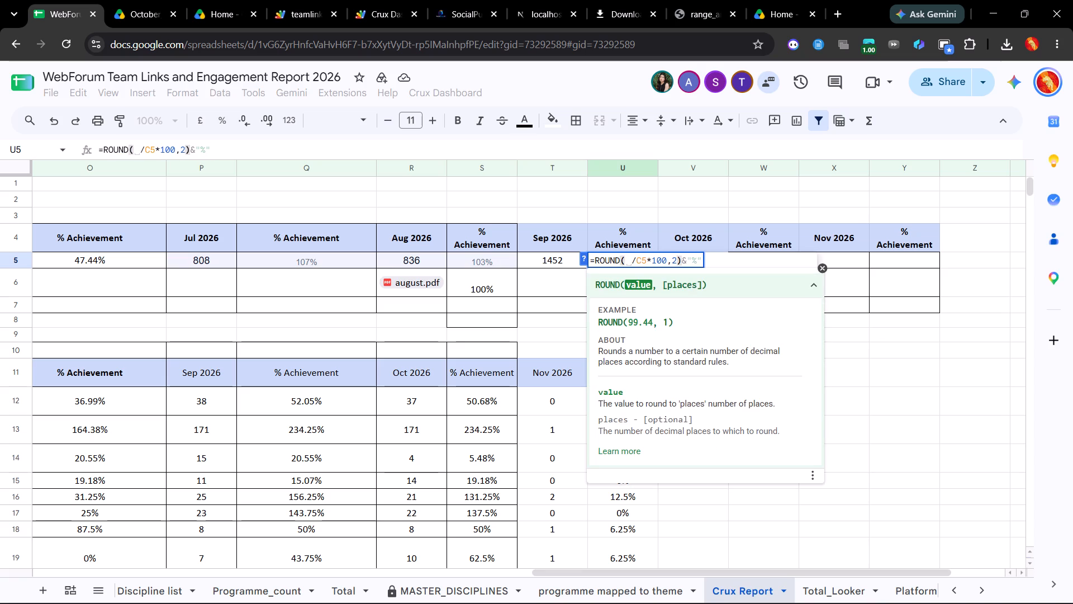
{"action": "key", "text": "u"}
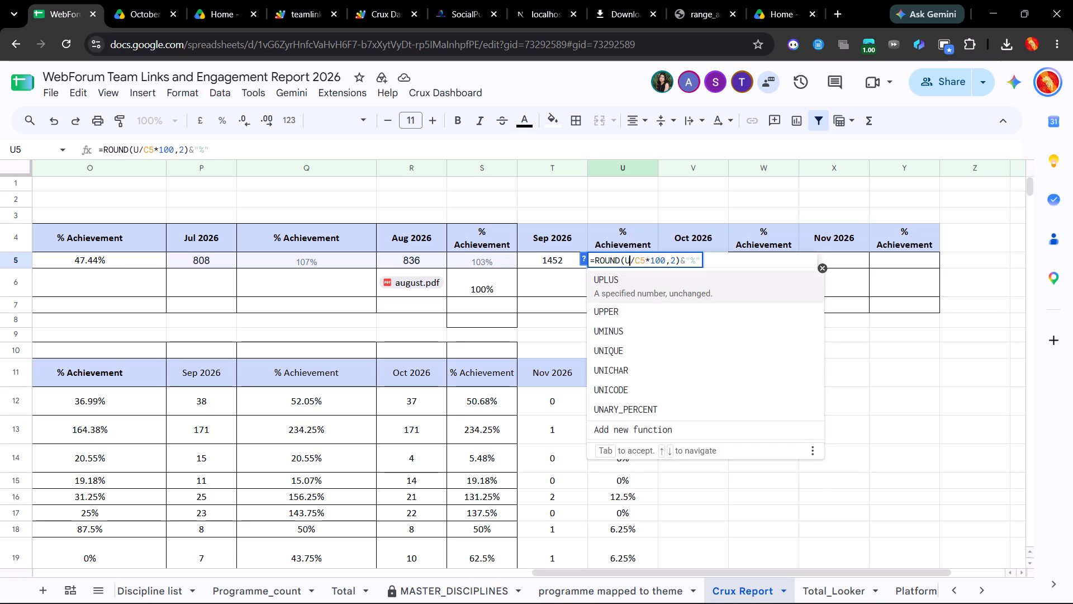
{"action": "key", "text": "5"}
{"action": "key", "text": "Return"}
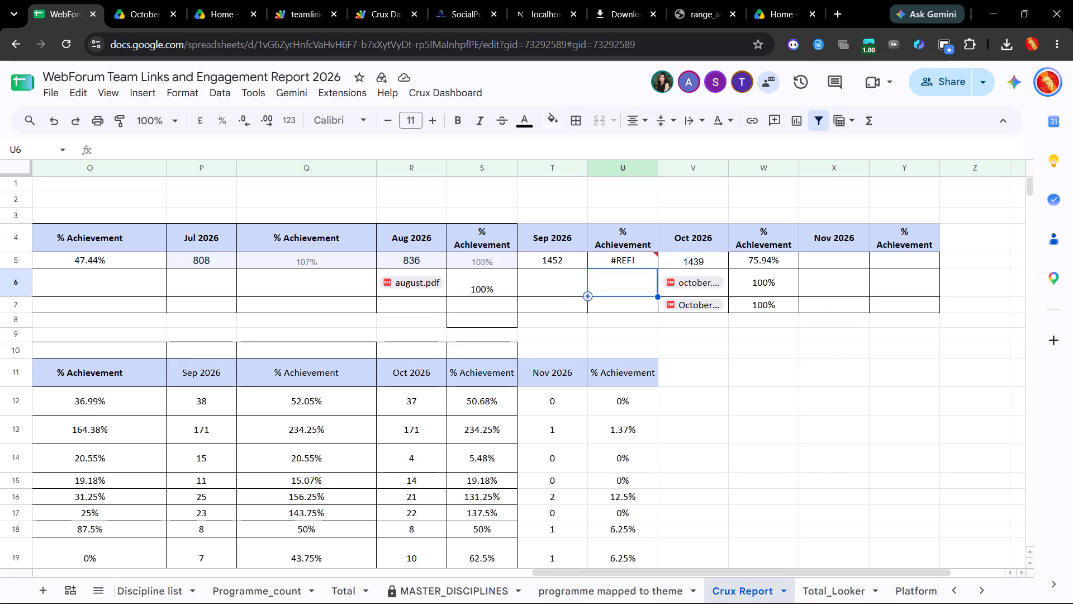
Check the % Achievement entries across the Crux Report's summary months, inspecting Y5, W6 and E6.
{"action": "left_click", "coordinate": [782, 256]}
{"action": "left_click", "coordinate": [878, 261]}
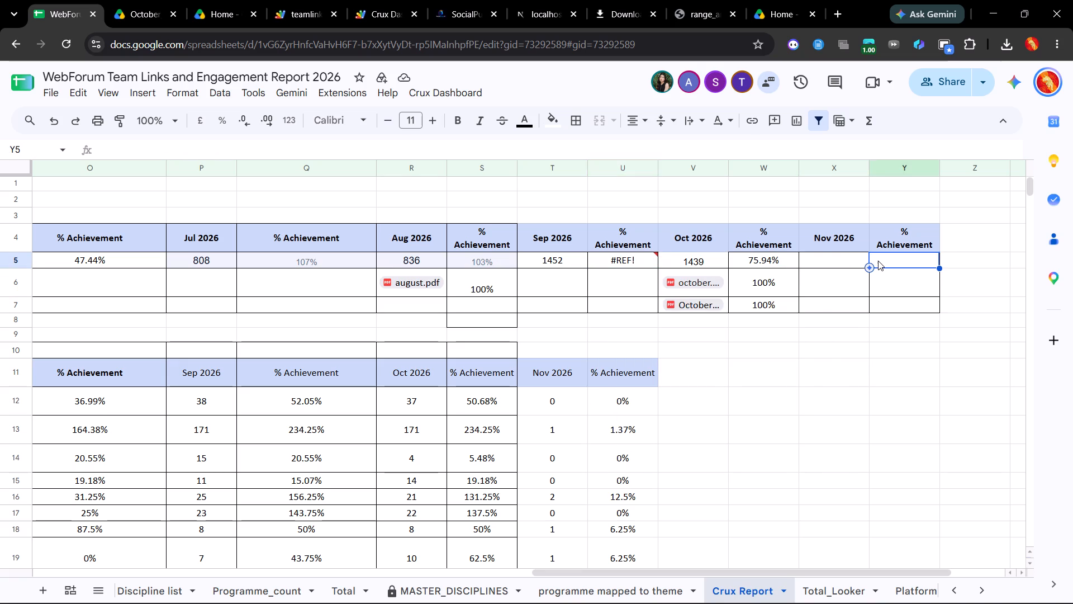
{"action": "triple_click", "coordinate": [878, 261]}
{"action": "left_click", "coordinate": [878, 261]}
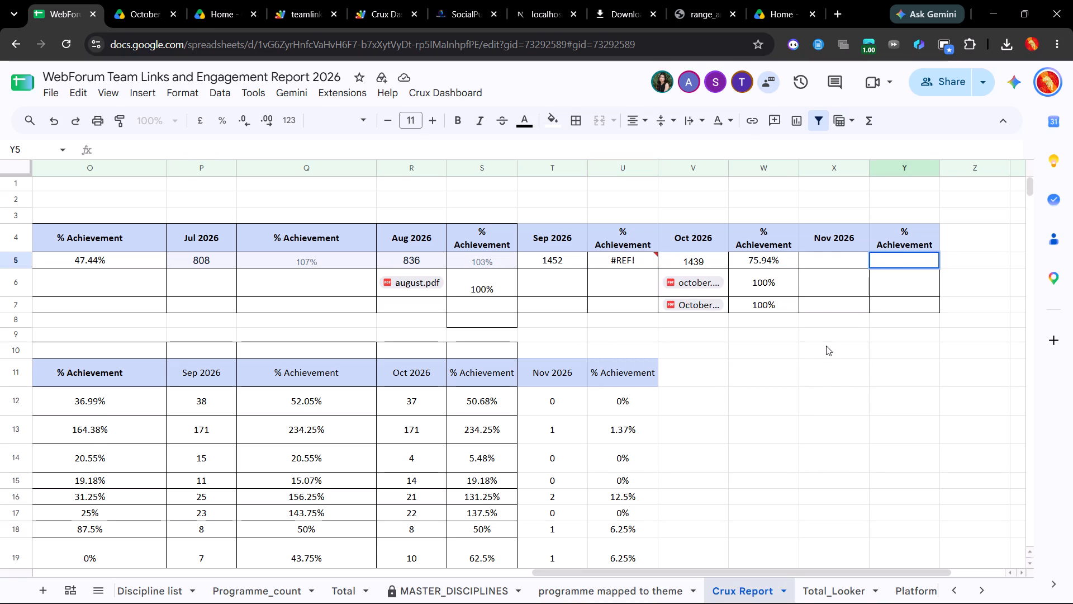
{"action": "left_click", "coordinate": [825, 349]}
{"action": "left_click", "coordinate": [770, 279]}
{"action": "triple_click", "coordinate": [770, 279]}
{"action": "left_click", "coordinate": [770, 279]}
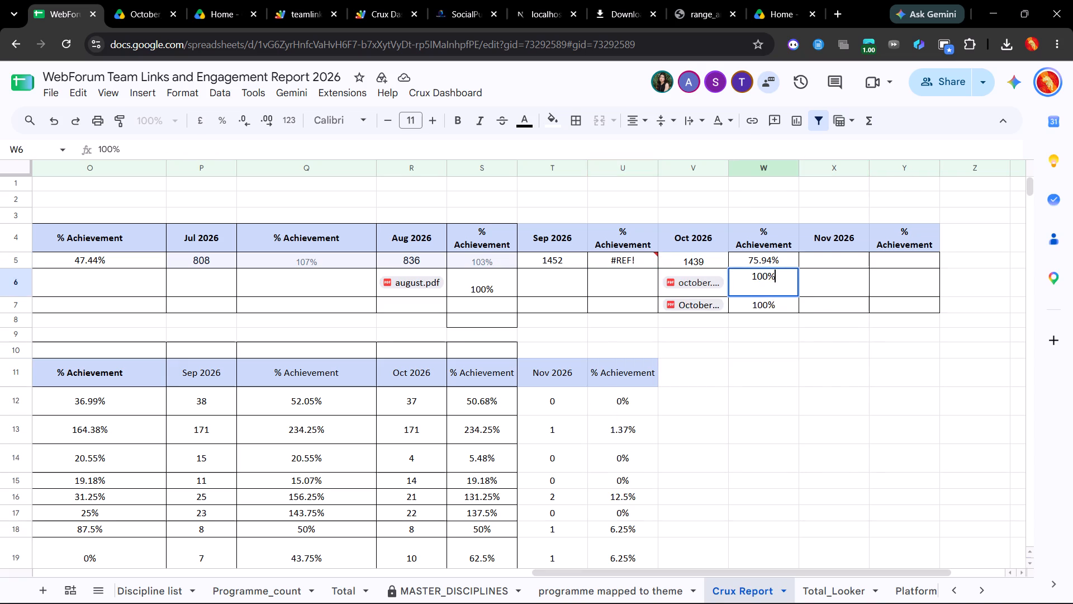
{"action": "scroll", "coordinate": [770, 279], "scroll_direction": "right", "scroll_amount": 4}
{"action": "left_click", "coordinate": [752, 360]}
{"action": "scroll", "coordinate": [752, 360], "scroll_direction": "right", "scroll_amount": 5}
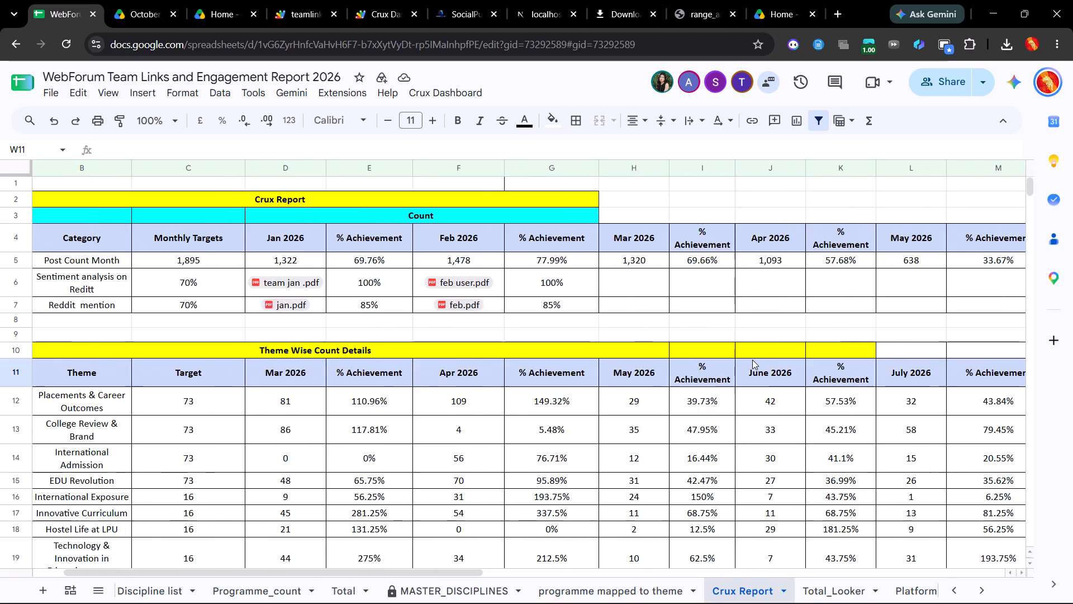
{"action": "scroll", "coordinate": [752, 360], "scroll_direction": "right", "scroll_amount": 3}
{"action": "triple_click", "coordinate": [441, 281]}
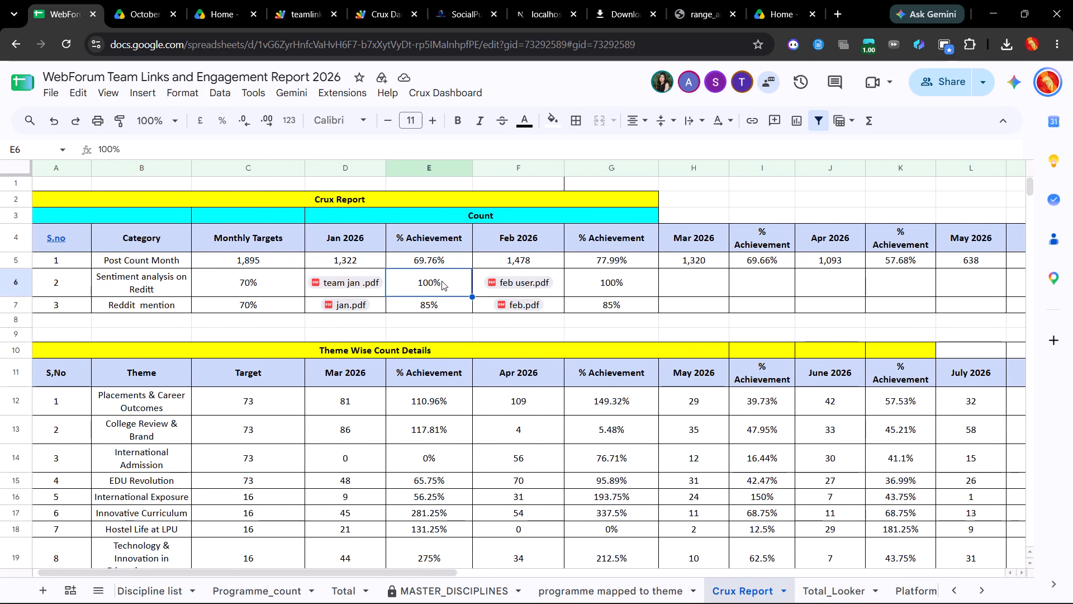
{"action": "double_click", "coordinate": [441, 281]}
{"action": "left_click", "coordinate": [441, 281]}
{"action": "left_click", "coordinate": [538, 290]}
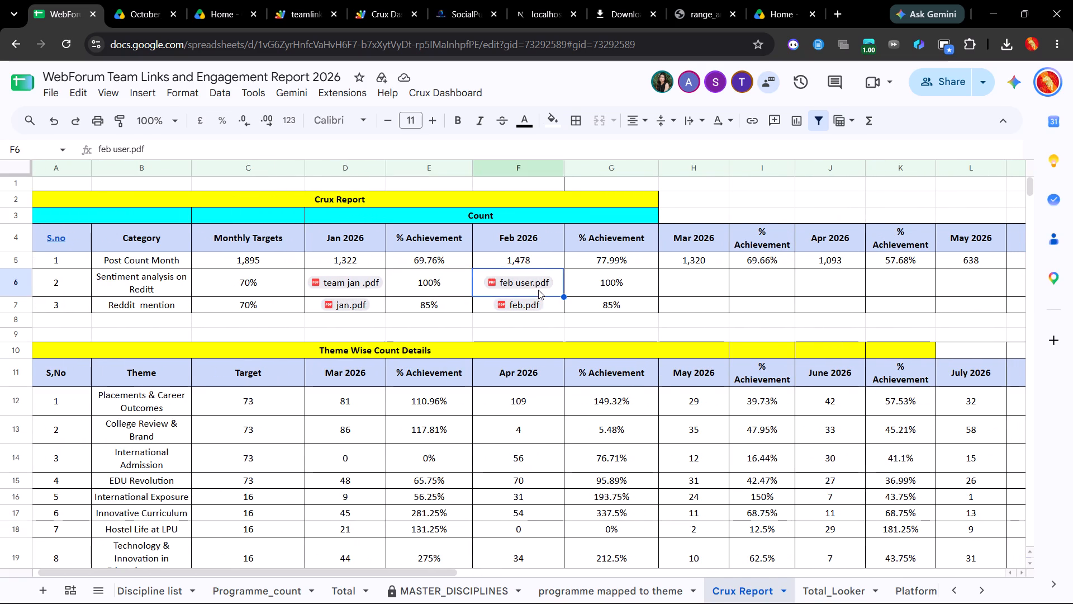
{"action": "scroll", "coordinate": [538, 290], "scroll_direction": "left", "scroll_amount": 10}
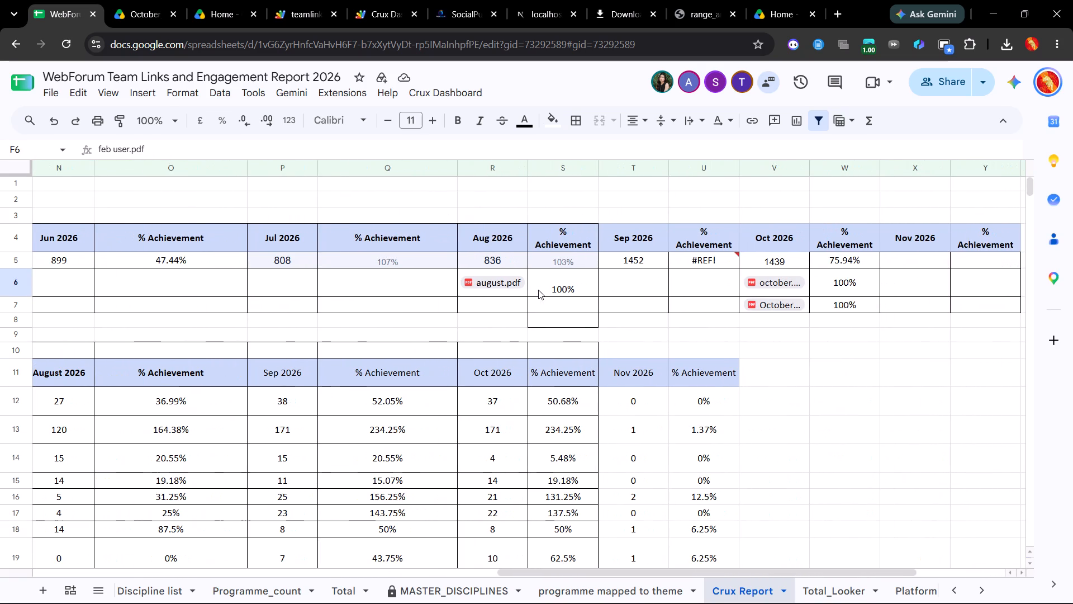
{"action": "scroll", "coordinate": [538, 290], "scroll_direction": "left", "scroll_amount": 1}
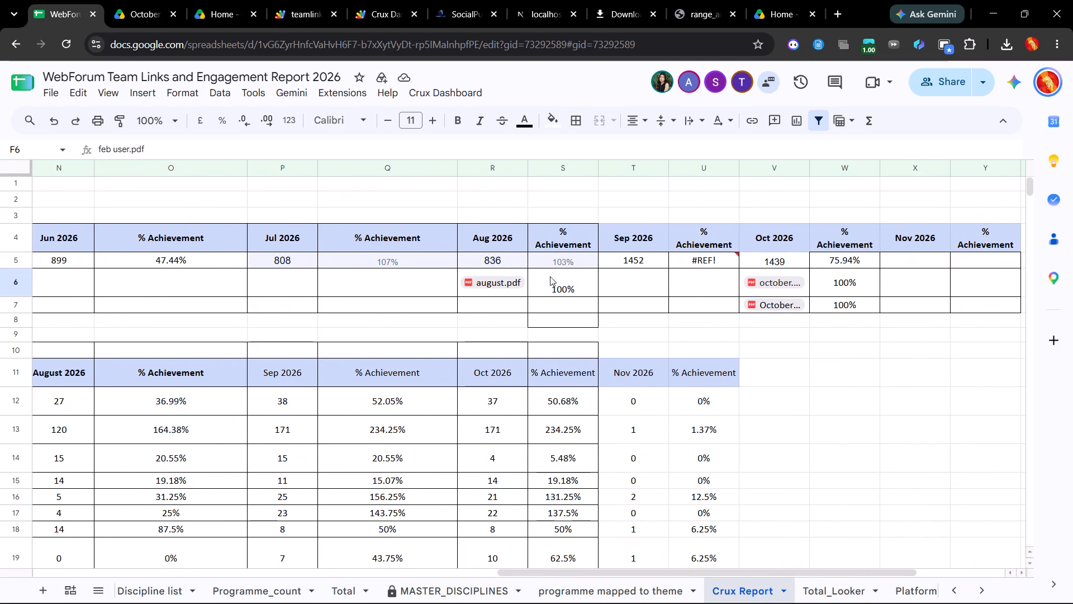
Replace the August 2026 % Achievement value in S5 with the copied formula, changed to =ROUND(S5/C5*100,2)&"%".
{"action": "triple_click", "coordinate": [545, 258]}
{"action": "double_click", "coordinate": [545, 258]}
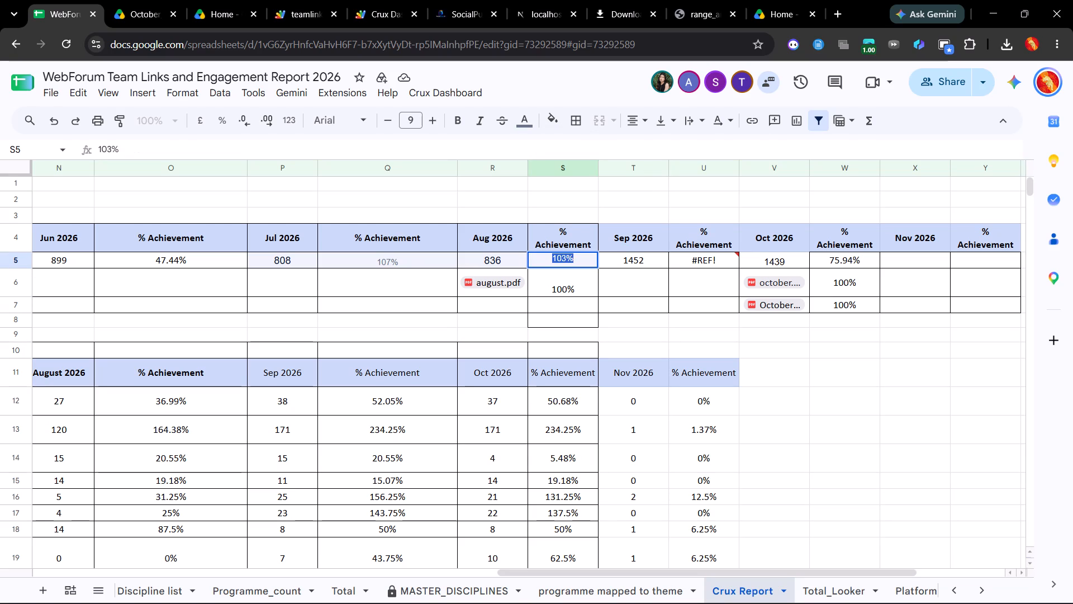
{"action": "key", "text": "ctrl+v"}
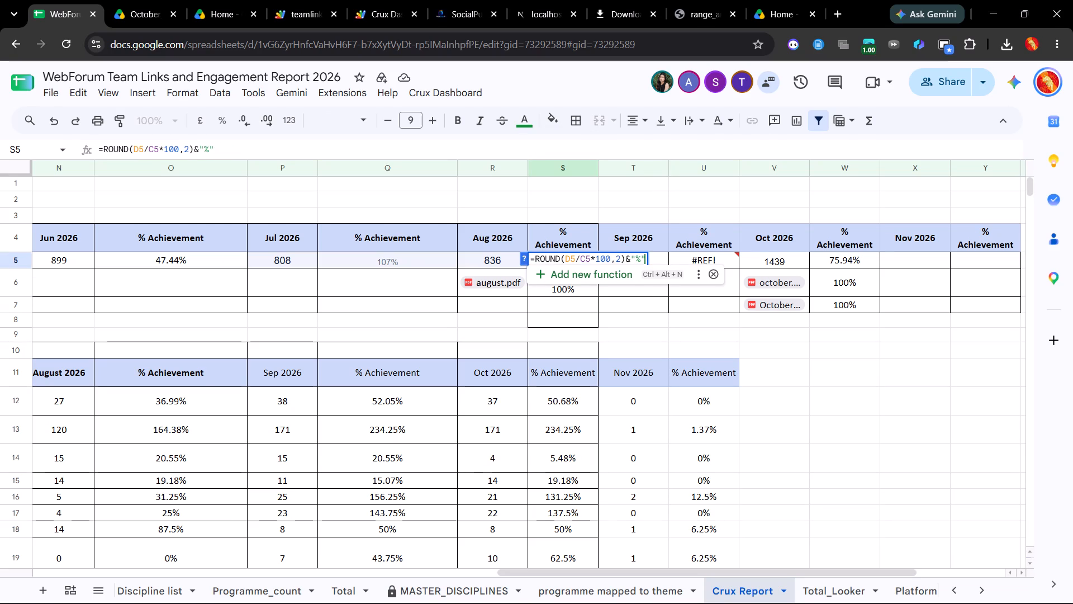
{"action": "left_click", "coordinate": [570, 259]}
{"action": "key", "text": "BackSpace"}
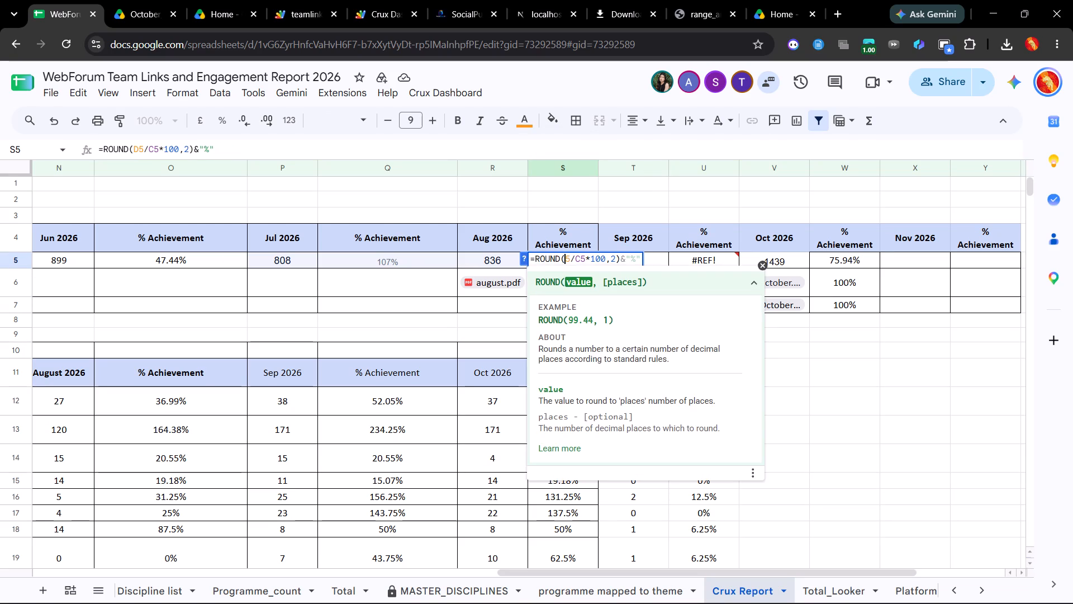
{"action": "key", "text": "s"}
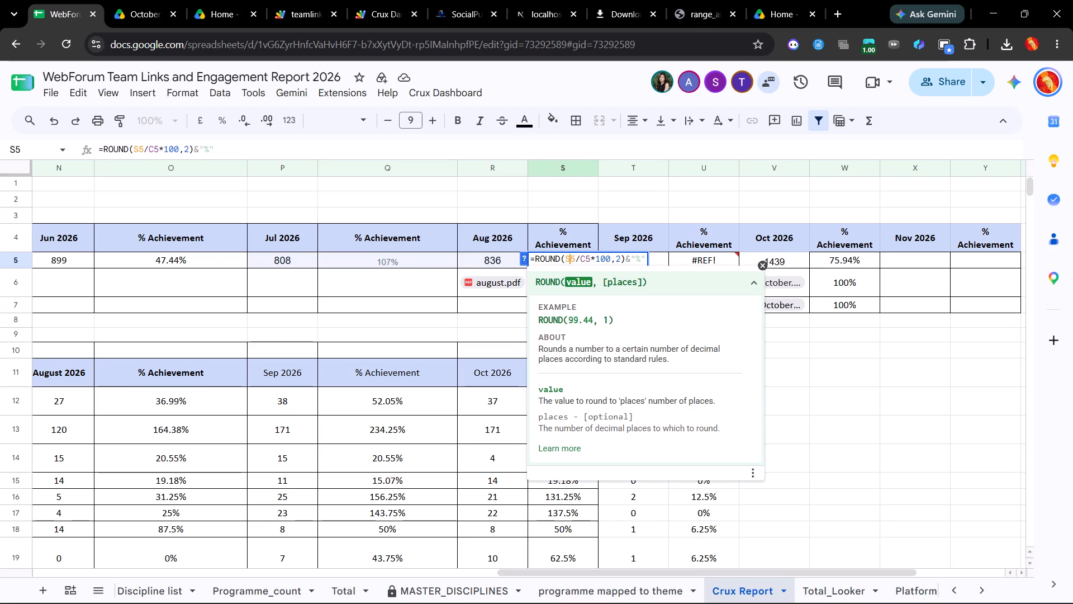
{"action": "key", "text": "Return"}
{"action": "left_click", "coordinate": [571, 263]}
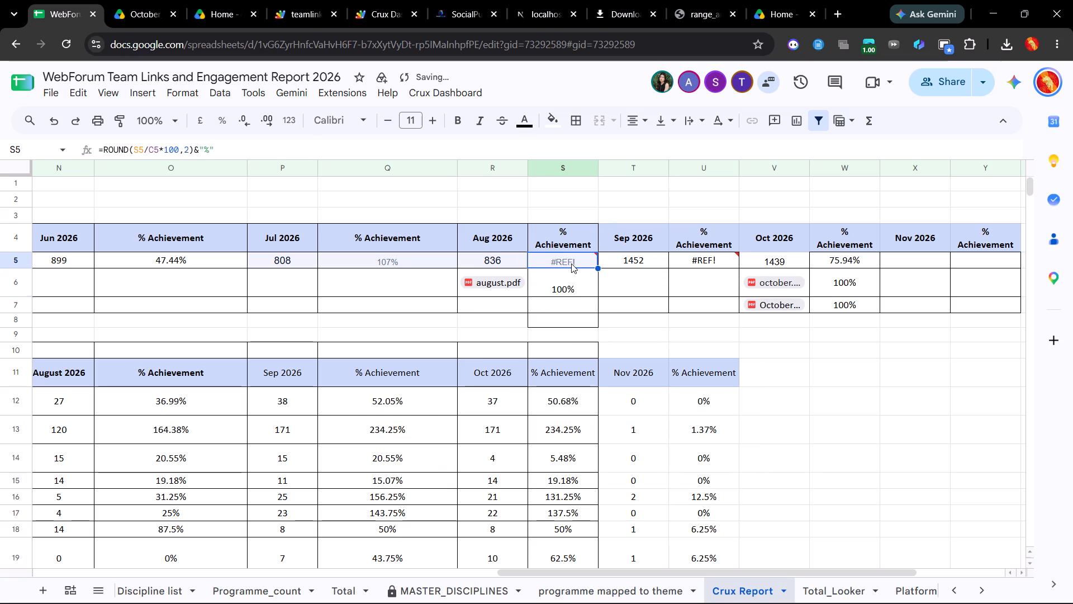
Change the first reference in S5's August 2026 % Achievement formula to R5, giving =ROUND(R5/C5*100,2)&"%".
{"action": "left_click", "coordinate": [494, 253]}
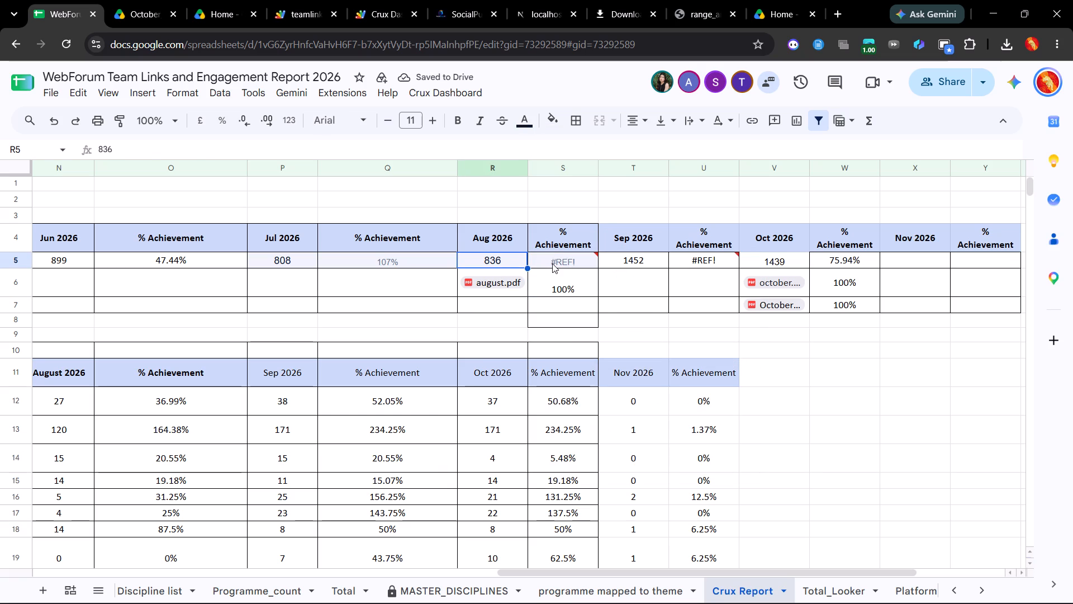
{"action": "triple_click", "coordinate": [552, 263]}
{"action": "left_click", "coordinate": [552, 263]}
{"action": "left_click", "coordinate": [574, 258]}
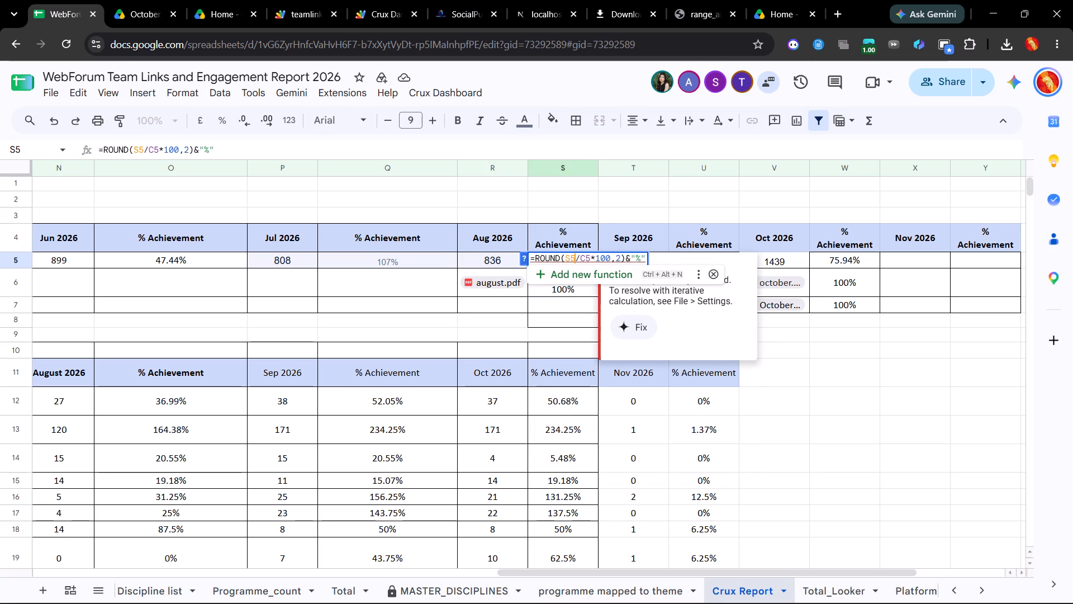
{"action": "key", "text": "BackSpace"}
{"action": "key", "text": "BackSpace"}
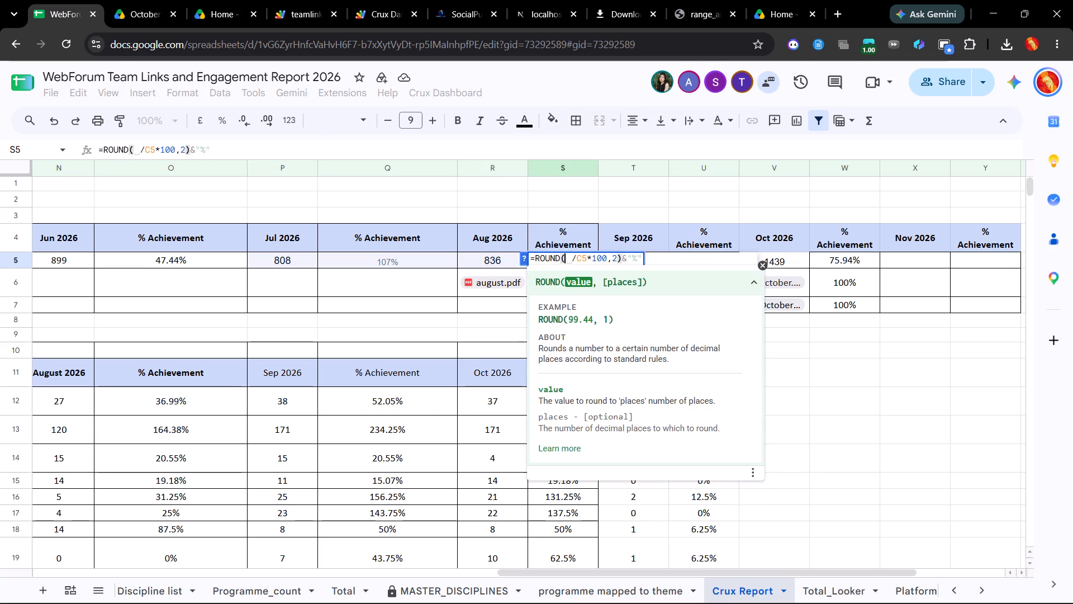
{"action": "left_click", "coordinate": [483, 259]}
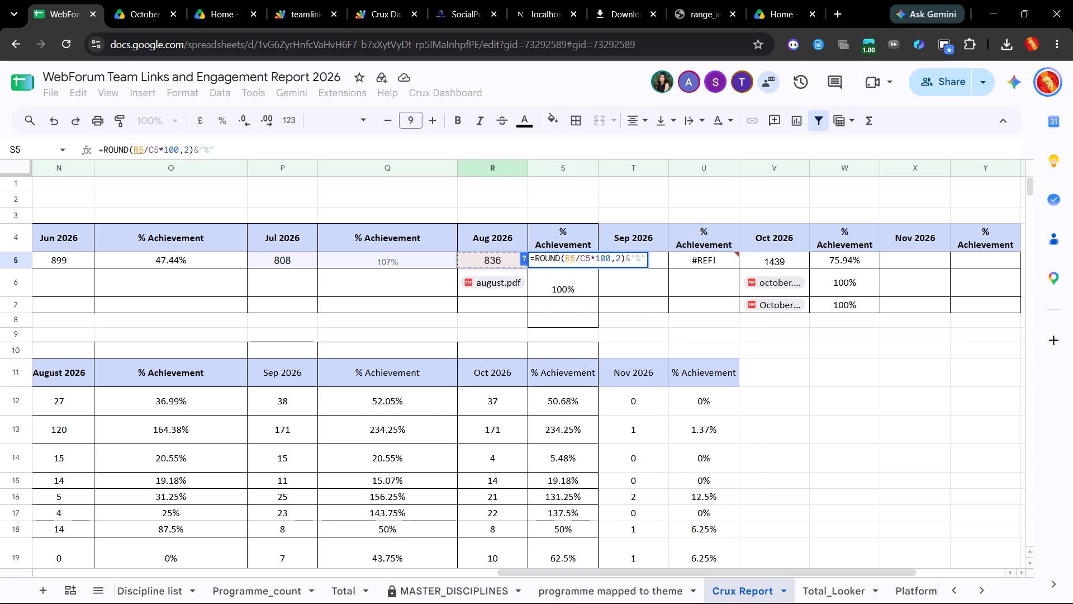
{"action": "key", "text": "Return"}
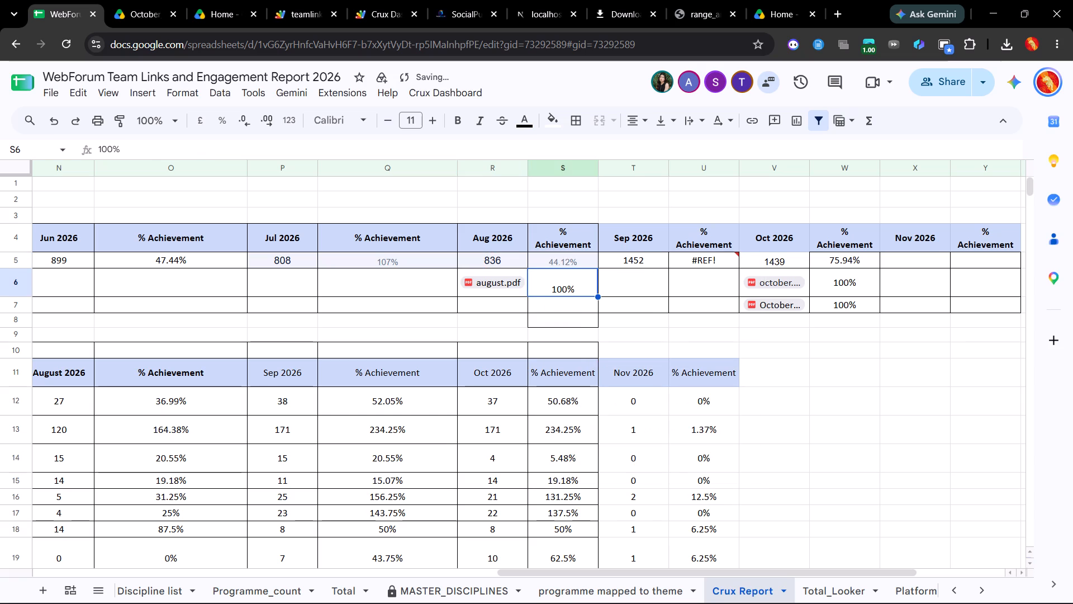
{"action": "left_click", "coordinate": [573, 265]}
Change the first reference in U5's September 2026 % Achievement formula to T5, giving =ROUND(T5/C5*100,2)&"%".
{"action": "triple_click", "coordinate": [732, 257]}
{"action": "double_click", "coordinate": [732, 257]}
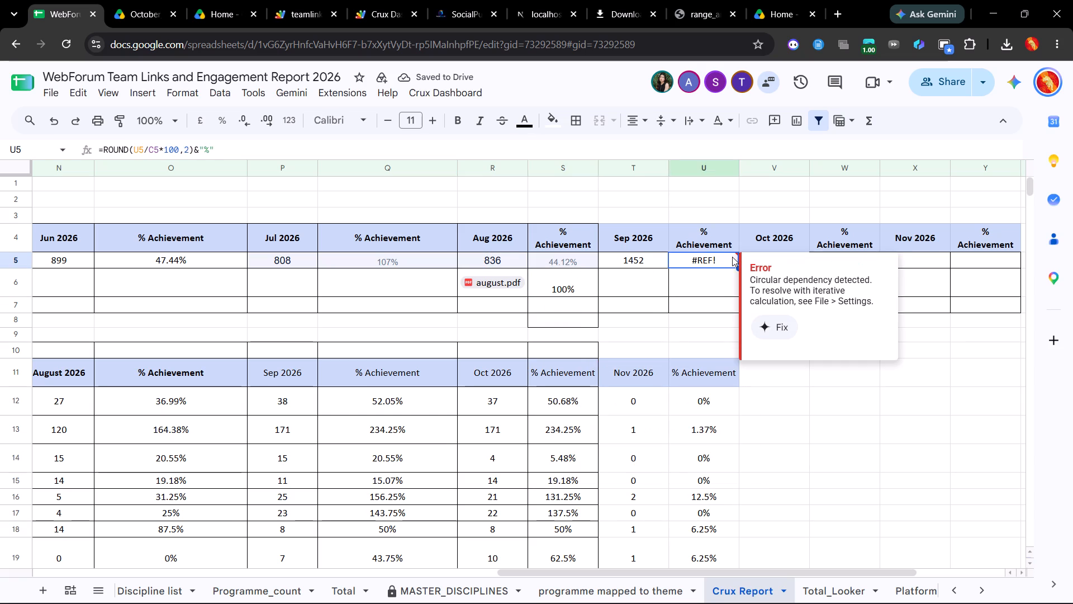
{"action": "left_click", "coordinate": [710, 258]}
{"action": "key", "text": "BackSpace"}
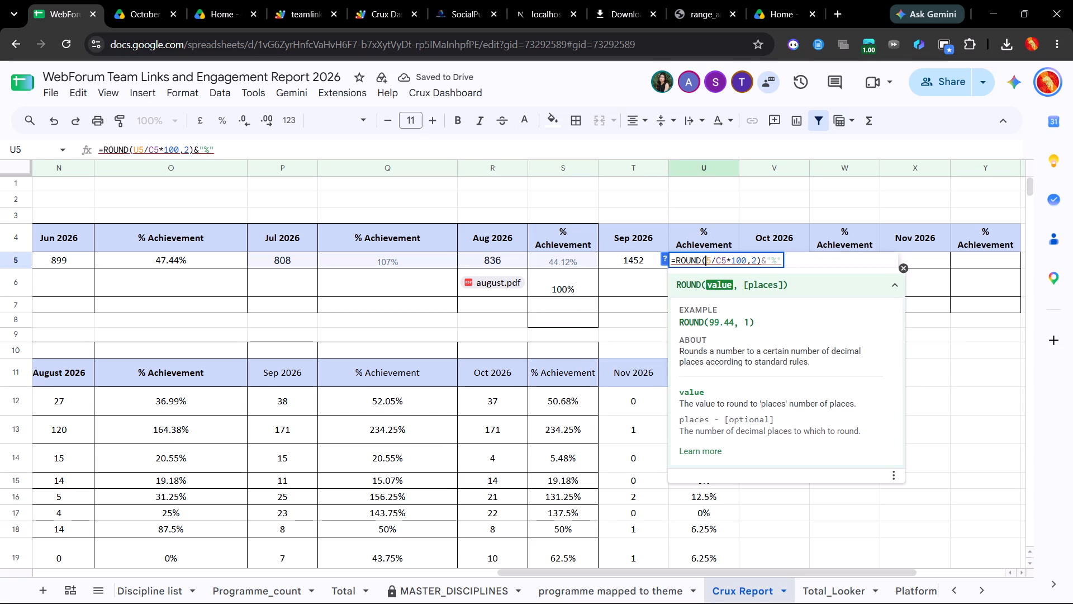
{"action": "left_click", "coordinate": [710, 258]}
{"action": "key", "text": "t"}
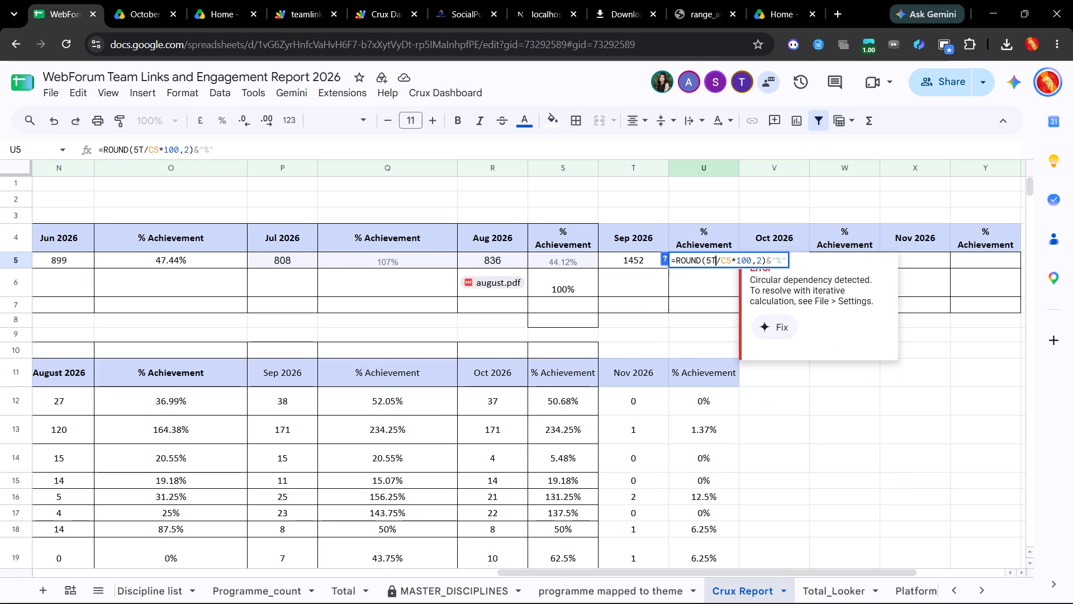
{"action": "key", "text": "BackSpace"}
{"action": "key", "text": "BackSpace"}
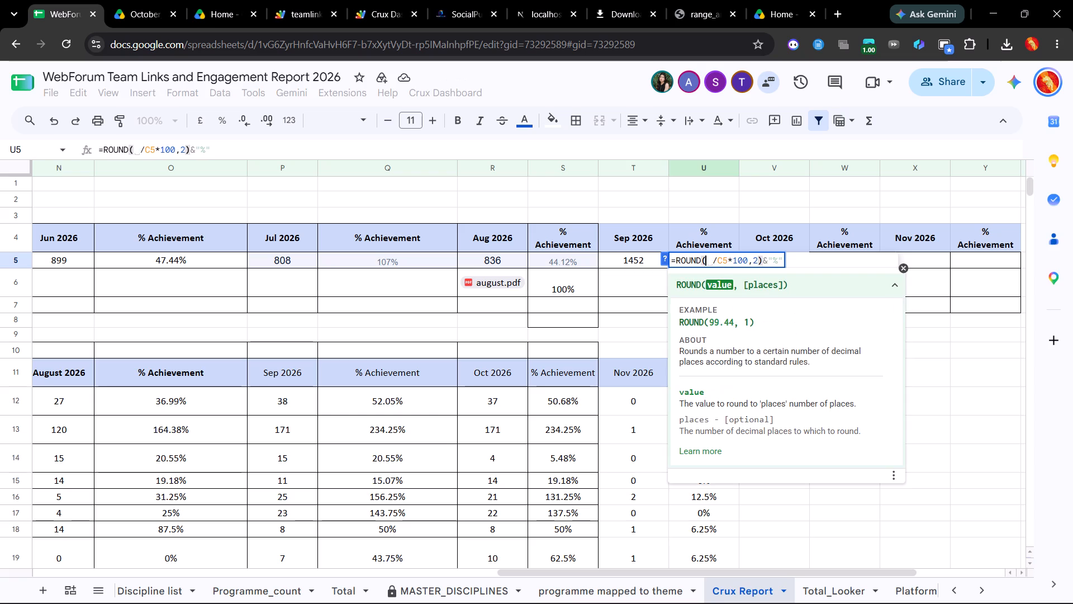
{"action": "key", "text": "t"}
{"action": "key", "text": "5"}
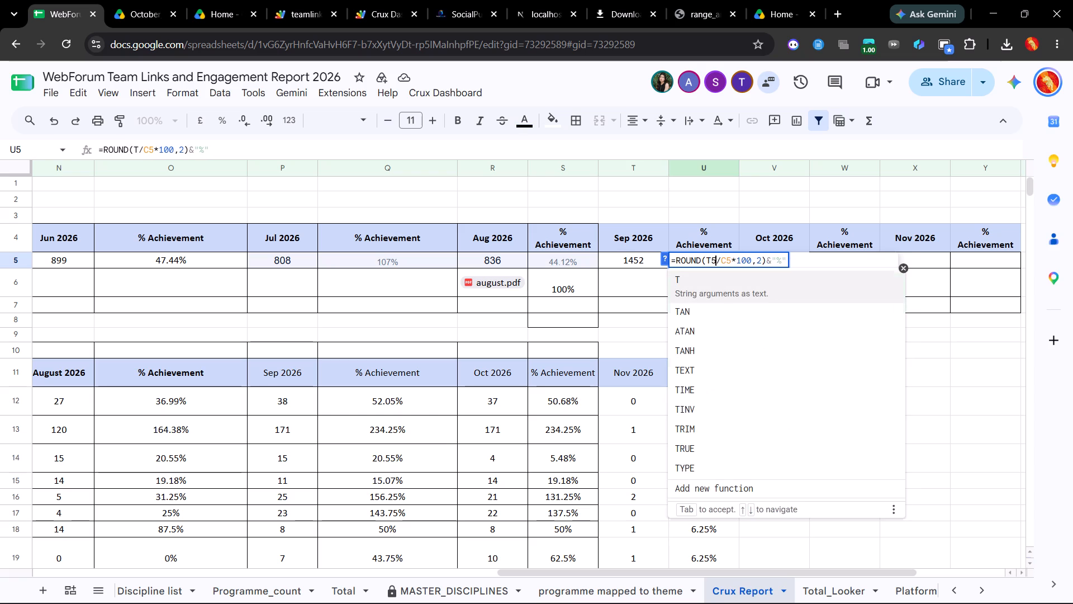
{"action": "key", "text": "Return"}
{"action": "left_click", "coordinate": [871, 360]}
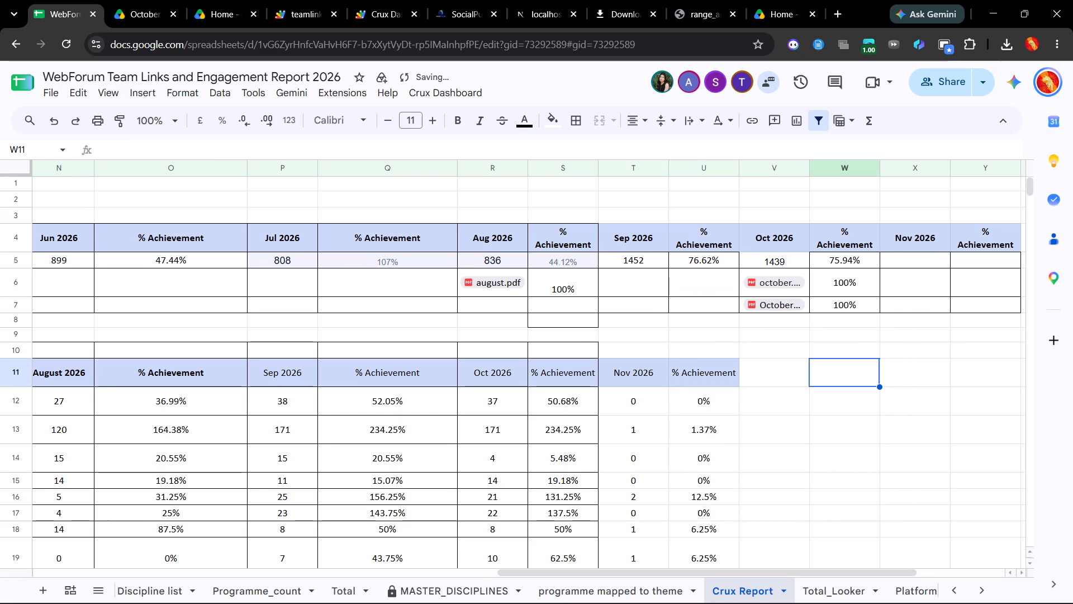
Review the Crux Report's monthly summary and the count detail tables below it across all months.
{"action": "scroll", "coordinate": [871, 360], "scroll_direction": "right", "scroll_amount": 1}
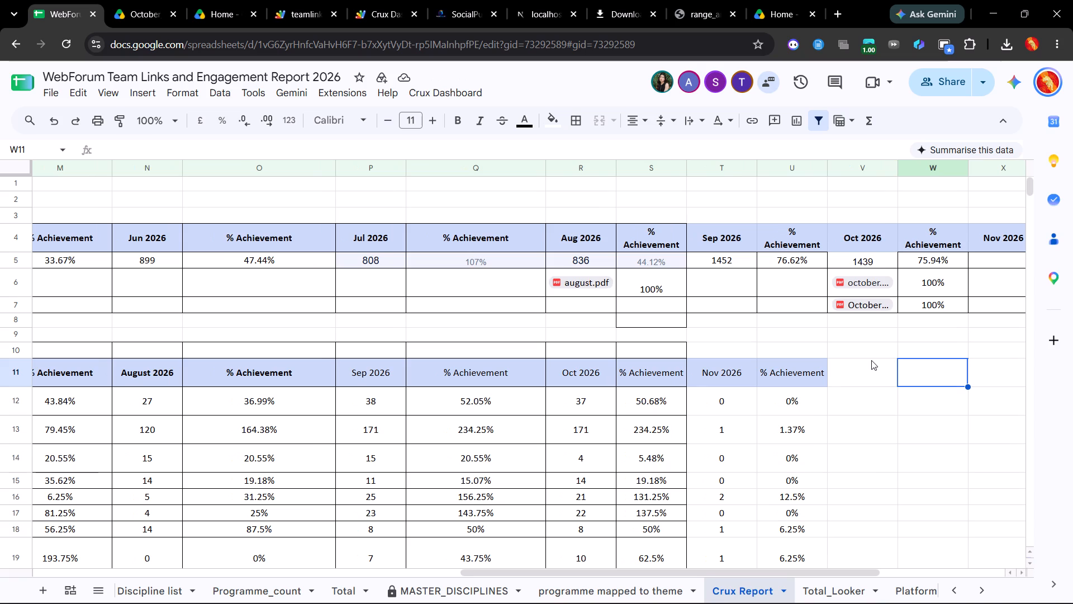
{"action": "left_click", "coordinate": [770, 306]}
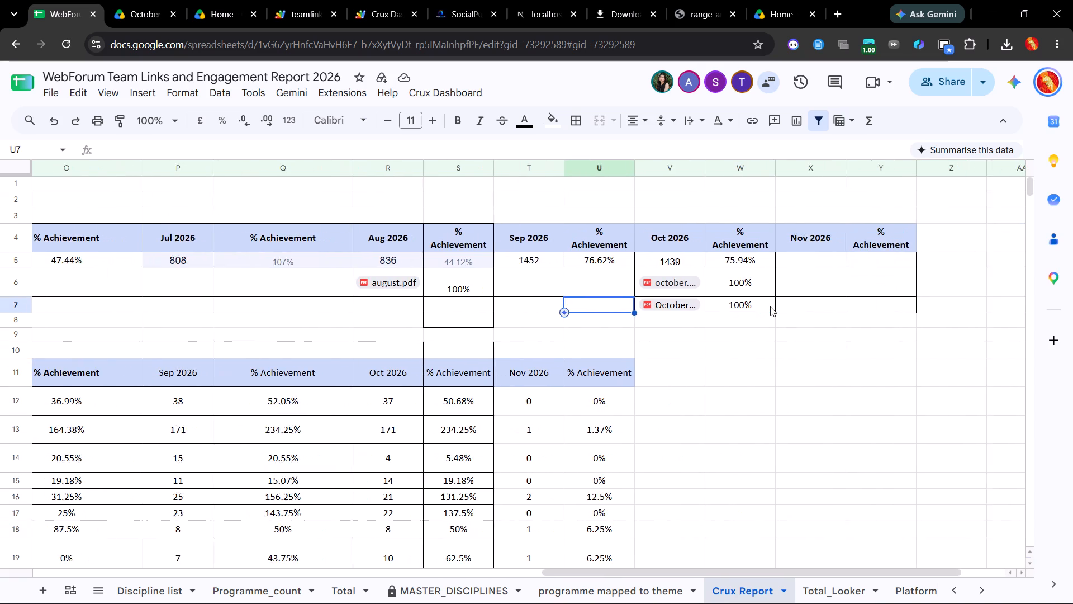
{"action": "scroll", "coordinate": [770, 306], "scroll_direction": "right", "scroll_amount": 2}
{"action": "scroll", "coordinate": [770, 306], "scroll_direction": "left", "scroll_amount": 4}
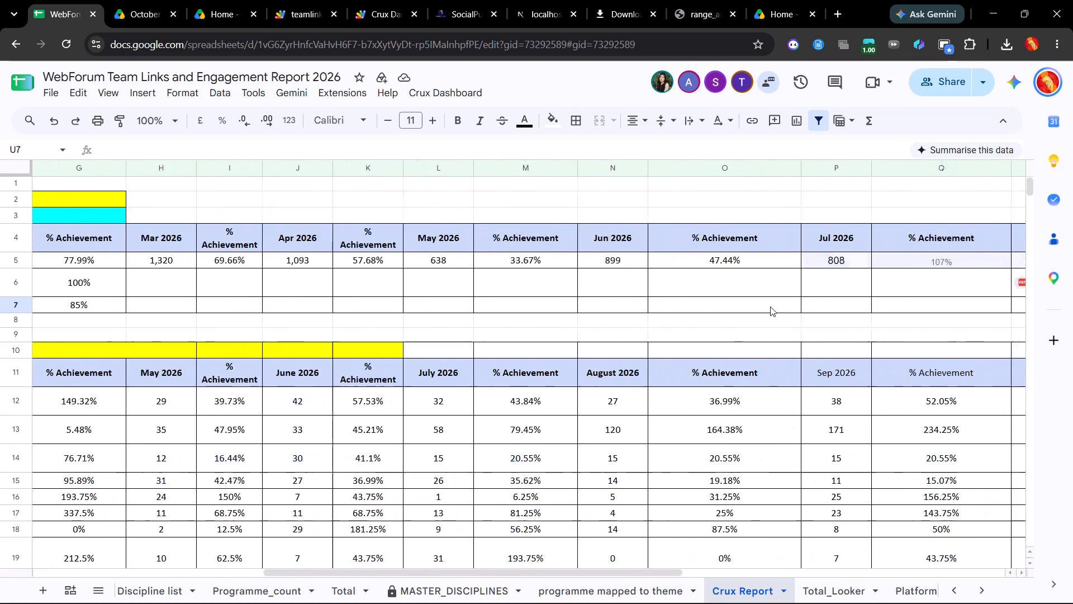
{"action": "scroll", "coordinate": [770, 306], "scroll_direction": "left", "scroll_amount": 4}
{"action": "left_click", "coordinate": [829, 270]}
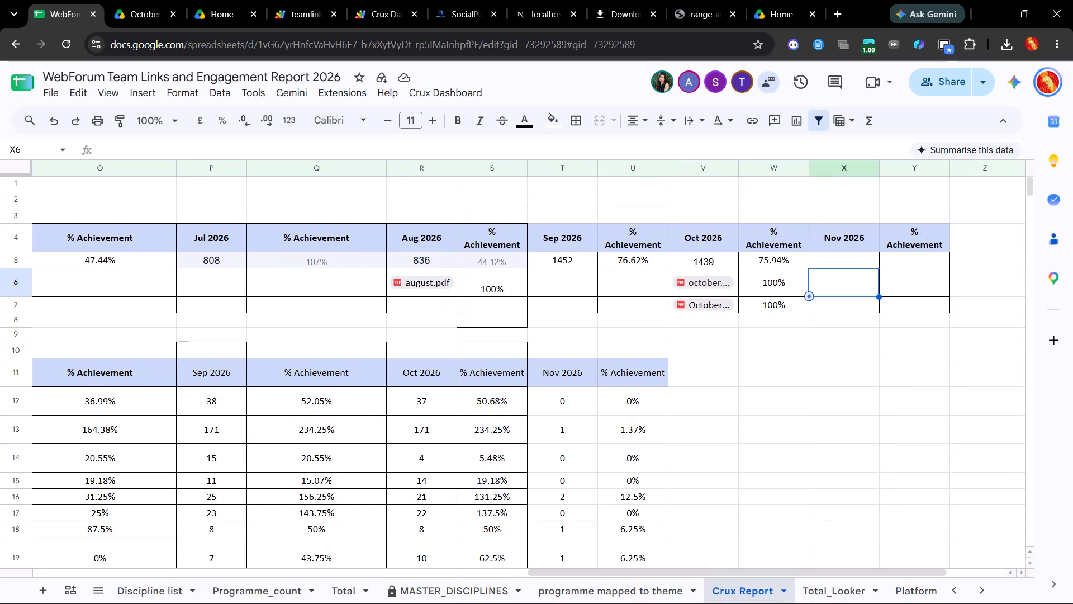
{"action": "scroll", "coordinate": [827, 270], "scroll_direction": "down", "scroll_amount": 3}
{"action": "scroll", "coordinate": [827, 270], "scroll_direction": "up", "scroll_amount": 1}
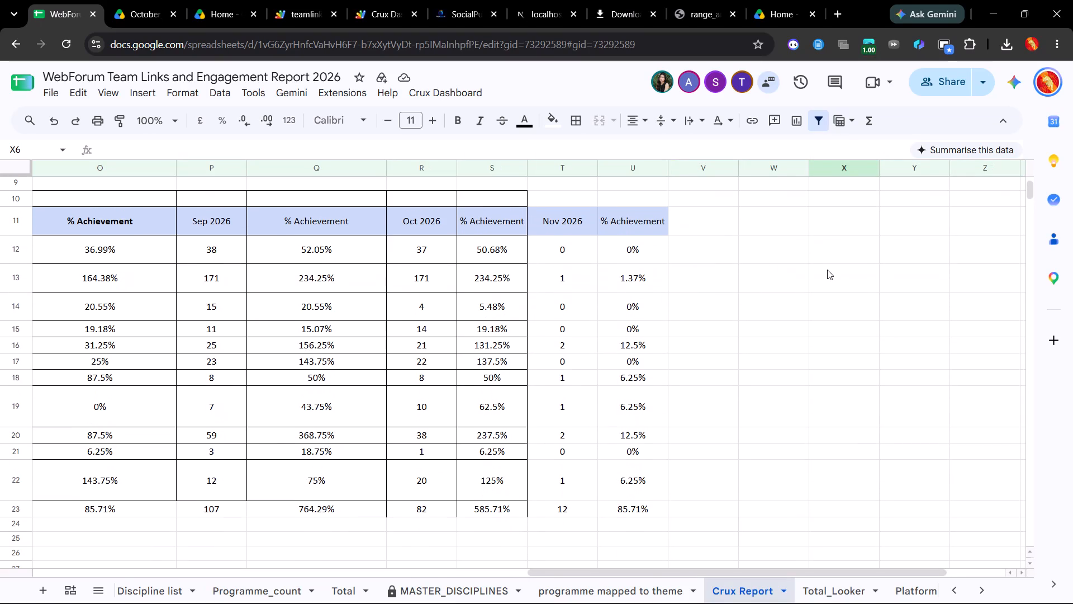
{"action": "scroll", "coordinate": [719, 288], "scroll_direction": "right", "scroll_amount": 5}
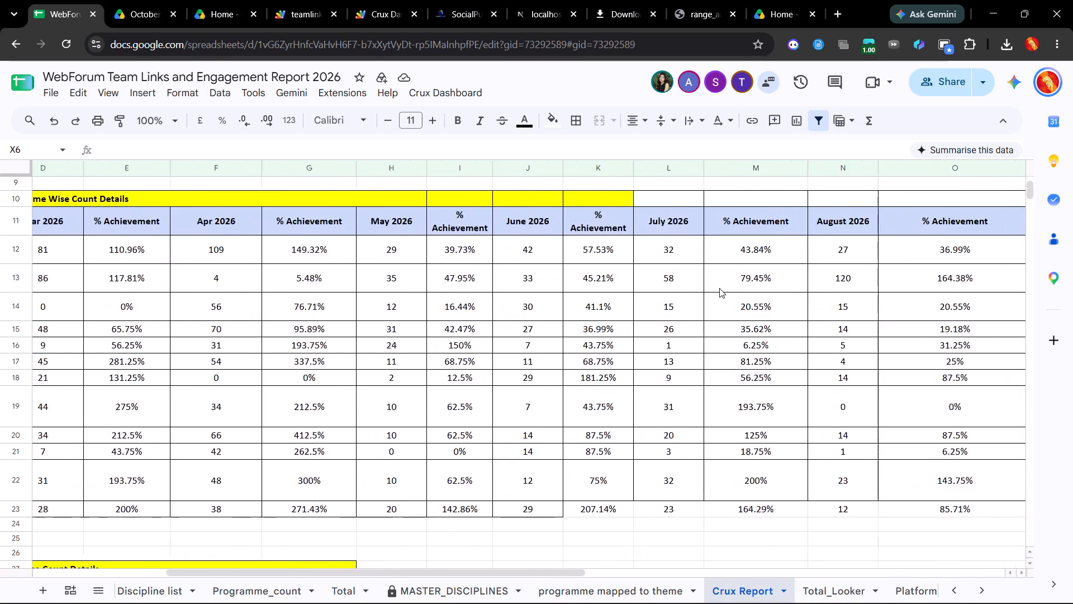
{"action": "scroll", "coordinate": [719, 288], "scroll_direction": "down", "scroll_amount": 4}
{"action": "scroll", "coordinate": [719, 288], "scroll_direction": "left", "scroll_amount": 3}
{"action": "scroll", "coordinate": [719, 288], "scroll_direction": "down", "scroll_amount": 3}
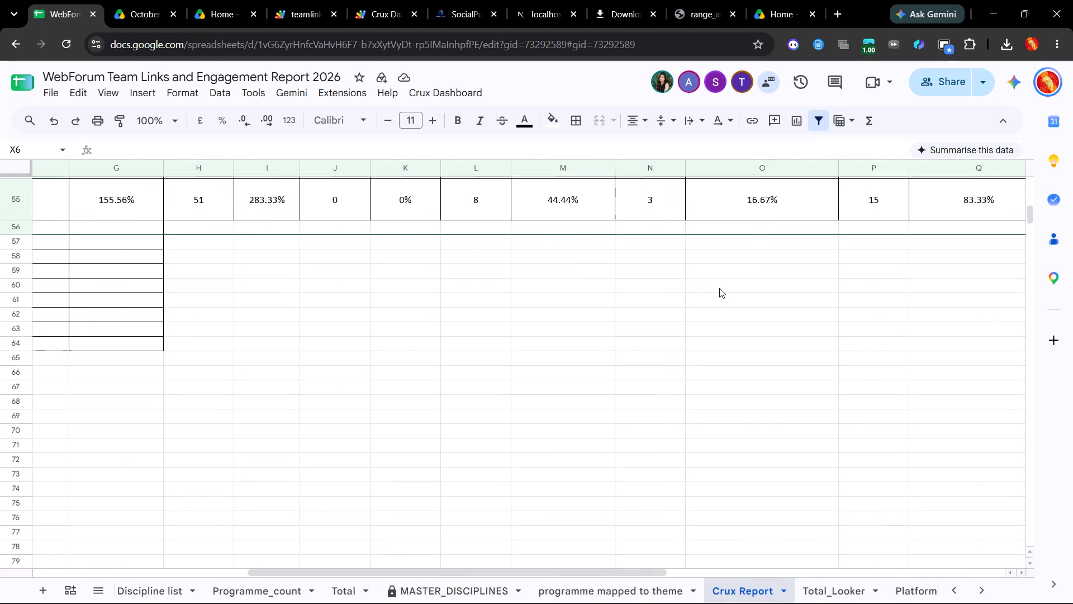
{"action": "scroll", "coordinate": [719, 288], "scroll_direction": "down", "scroll_amount": 4}
{"action": "scroll", "coordinate": [719, 288], "scroll_direction": "up", "scroll_amount": 6}
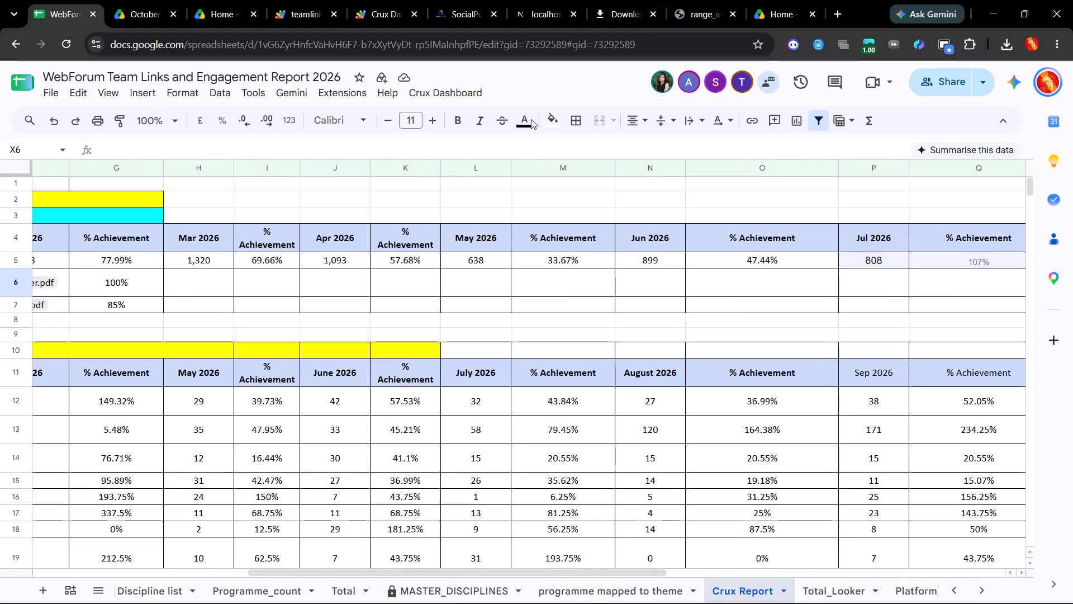